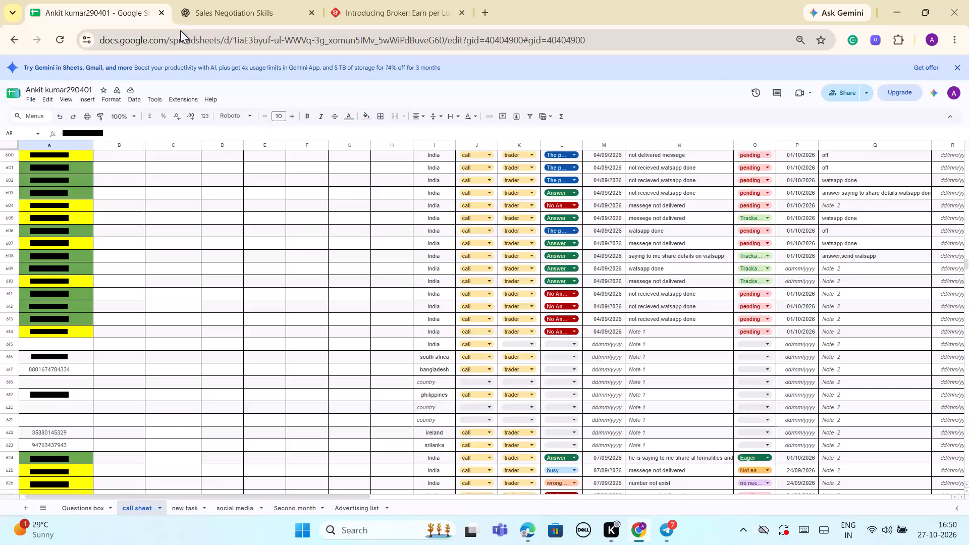
Close the spreadsheet containing the call sheet.
click(161, 14)
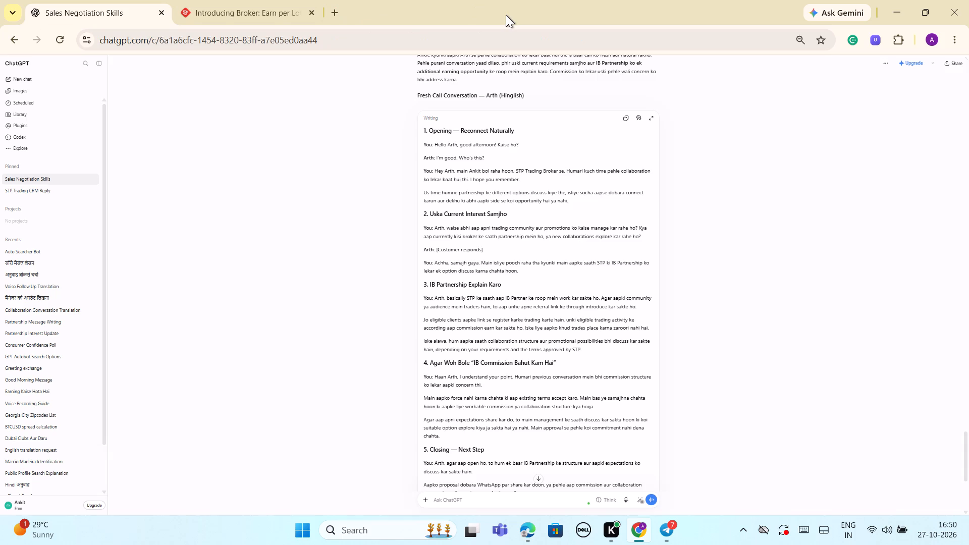
Open the TradingView XAUUSD chart in a new browser tab.
click(334, 16)
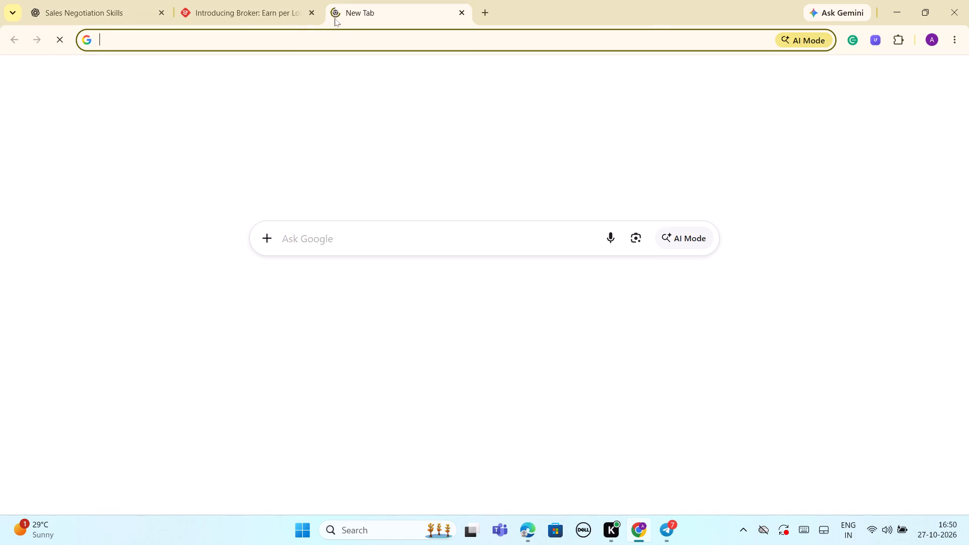
click(451, 353)
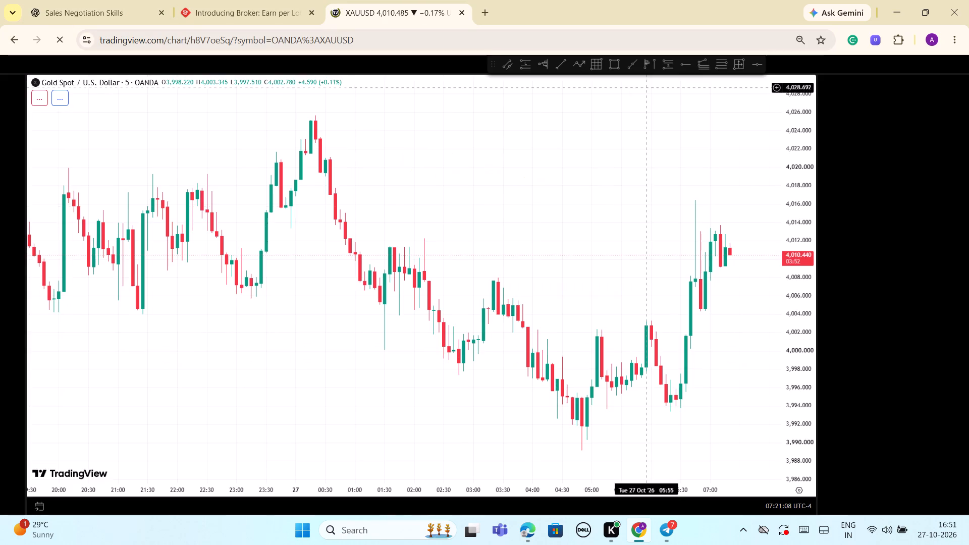
Hide the FRVP OF indicator on the XAUUSD chart and collapse the indicator list.
scroll(449, 231, down, 6)
drag(799, 152, 820, 281)
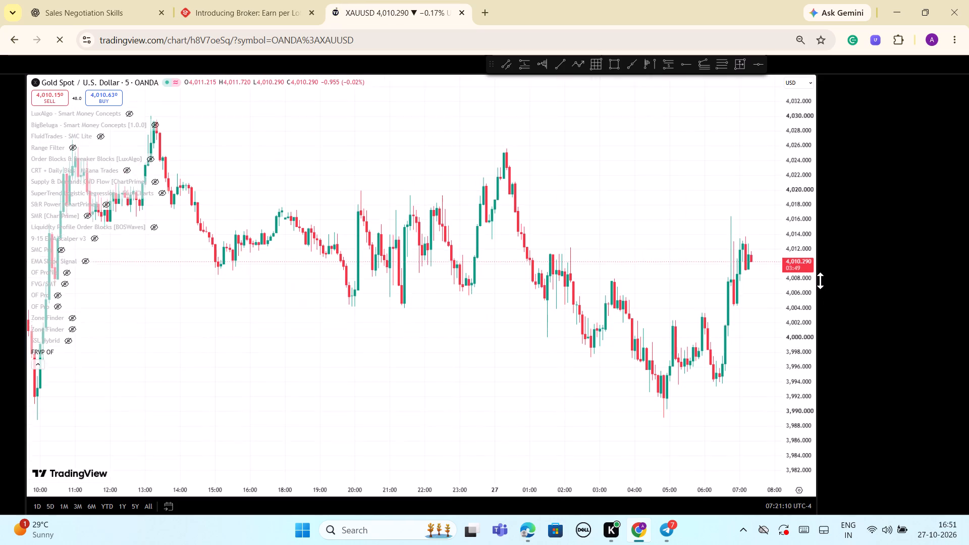
drag(820, 281, 819, 300)
scroll(723, 281, down, 3)
scroll(627, 272, down, 3)
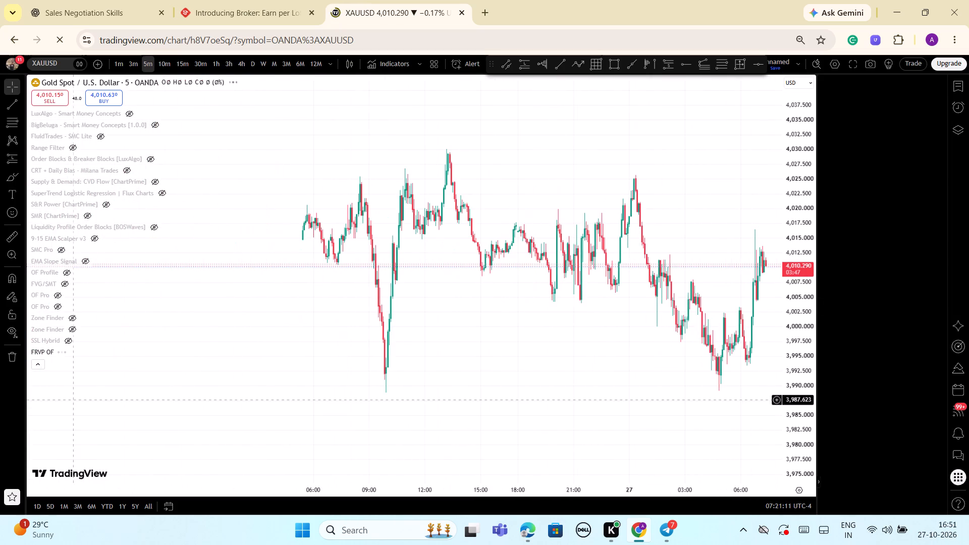
click(62, 350)
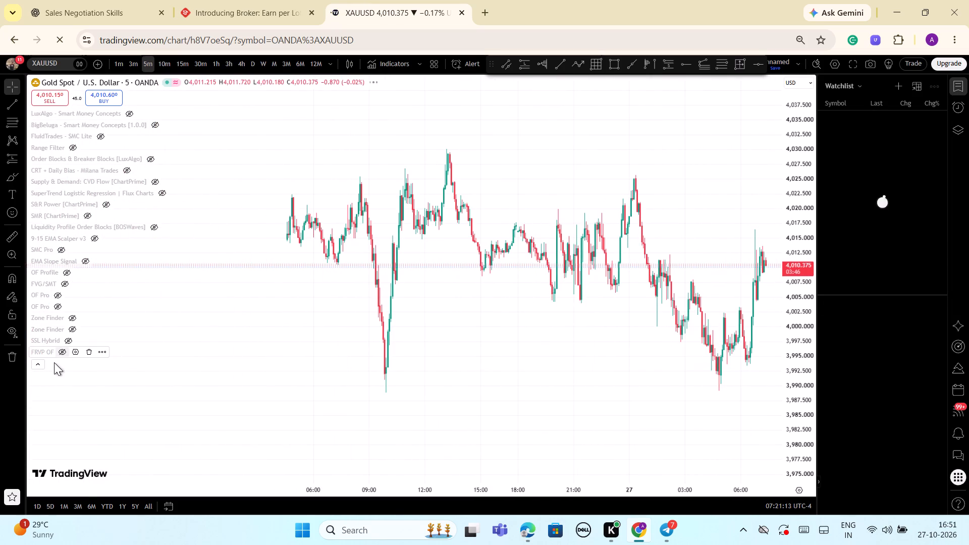
click(37, 366)
Examine the XAUUSD 5-minute price action around the yellow zones and the marked long position.
drag(523, 349, 318, 329)
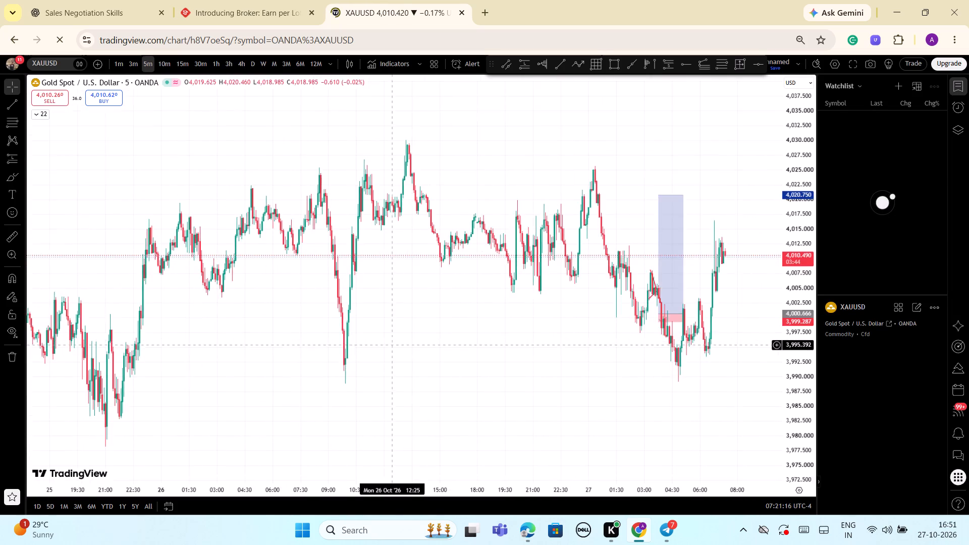
drag(318, 329, 303, 326)
scroll(563, 322, up, 4)
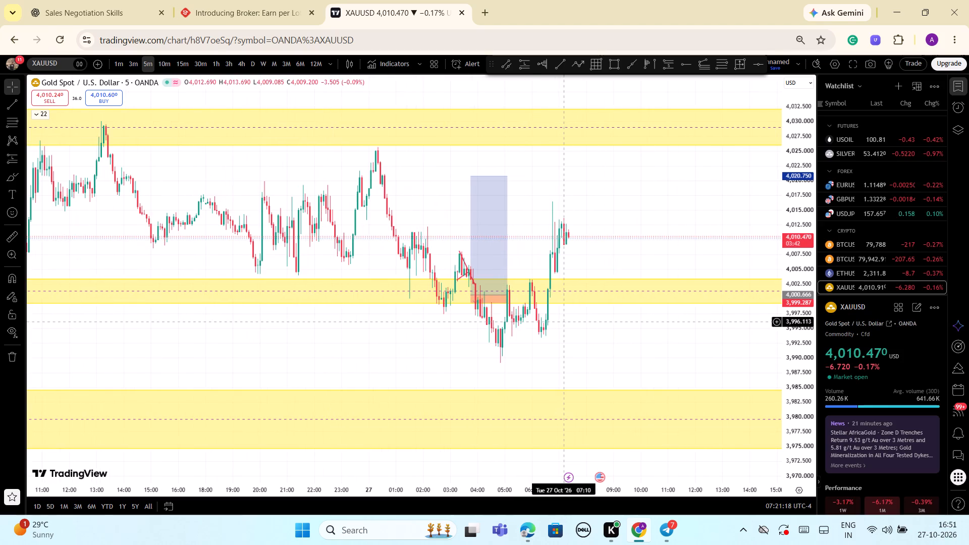
scroll(563, 322, up, 1)
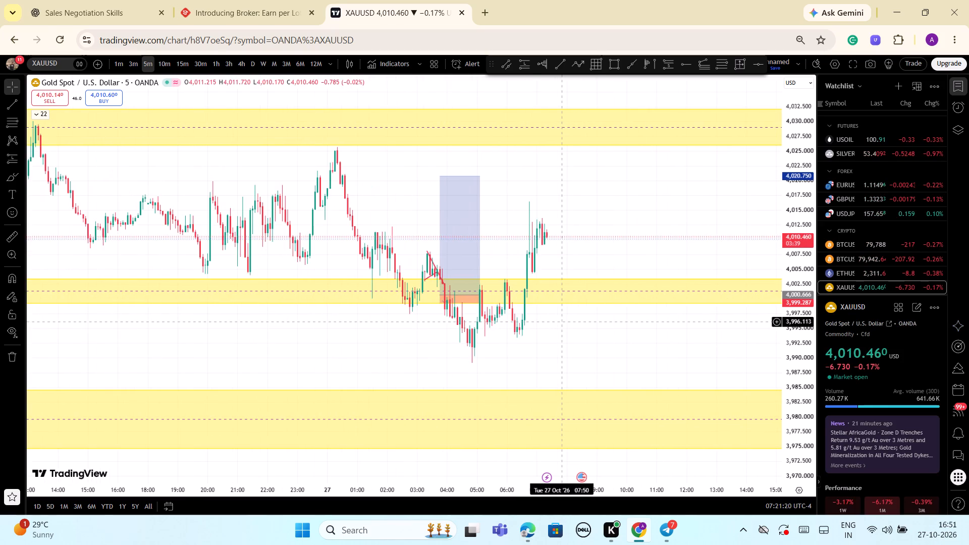
scroll(563, 322, up, 3)
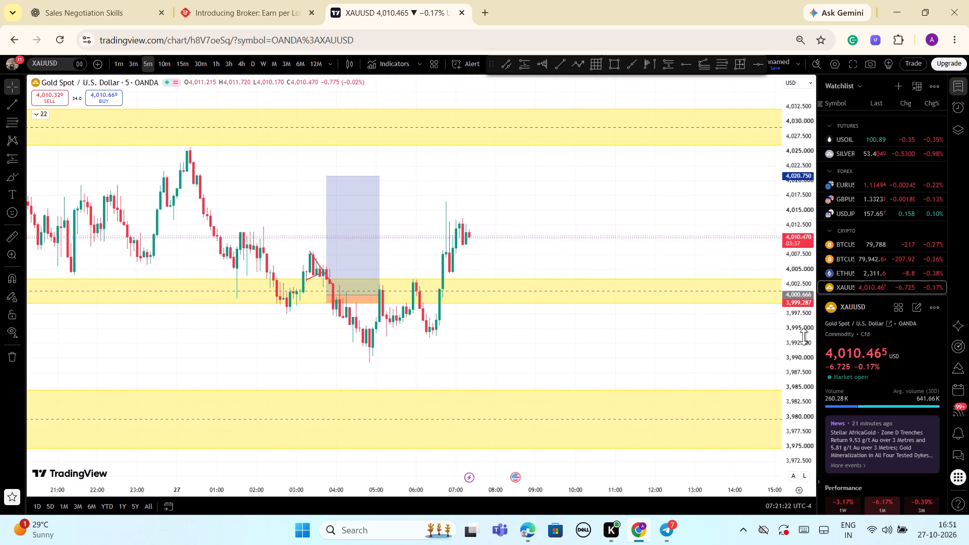
drag(801, 340, 790, 303)
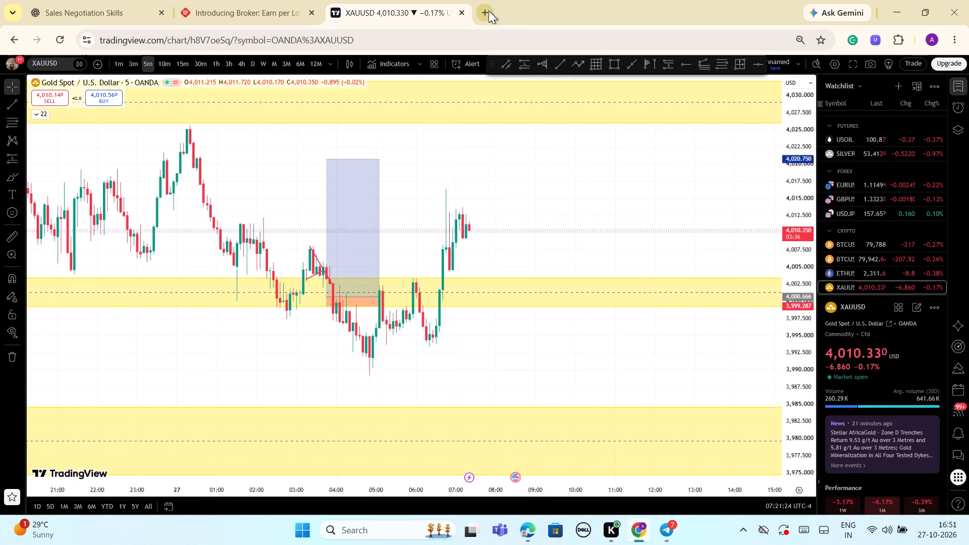
Search Google for gocharting in a new browser tab and open the GoCharting India site.
click(487, 9)
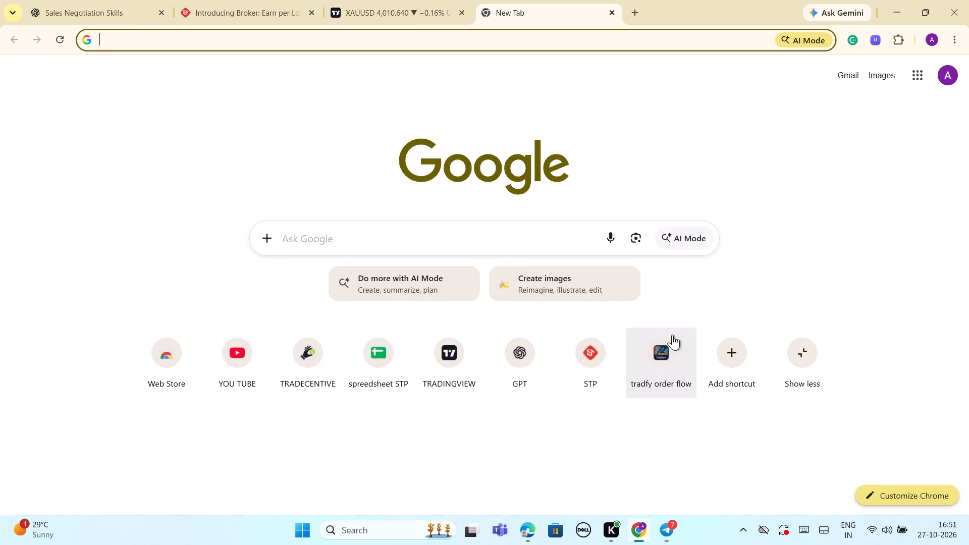
click(382, 242)
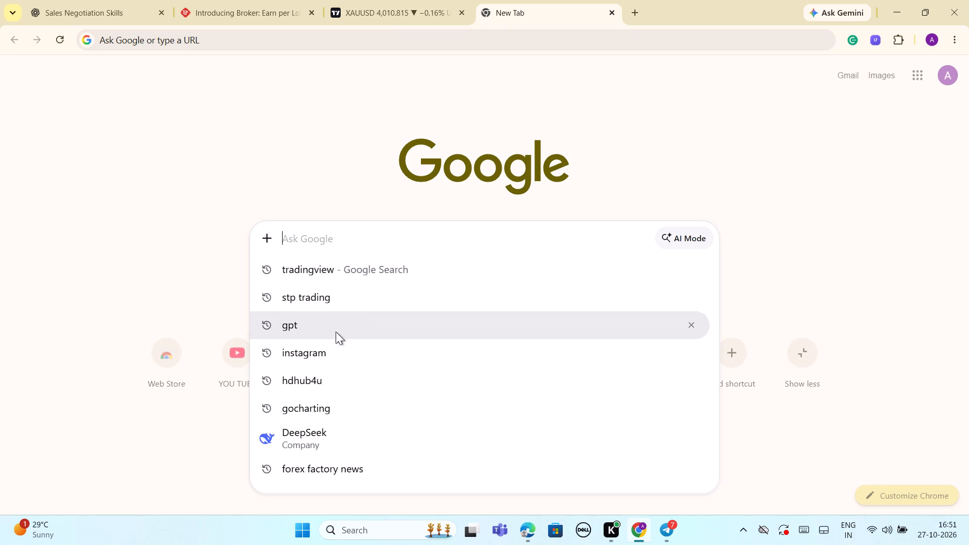
click(326, 237)
click(323, 409)
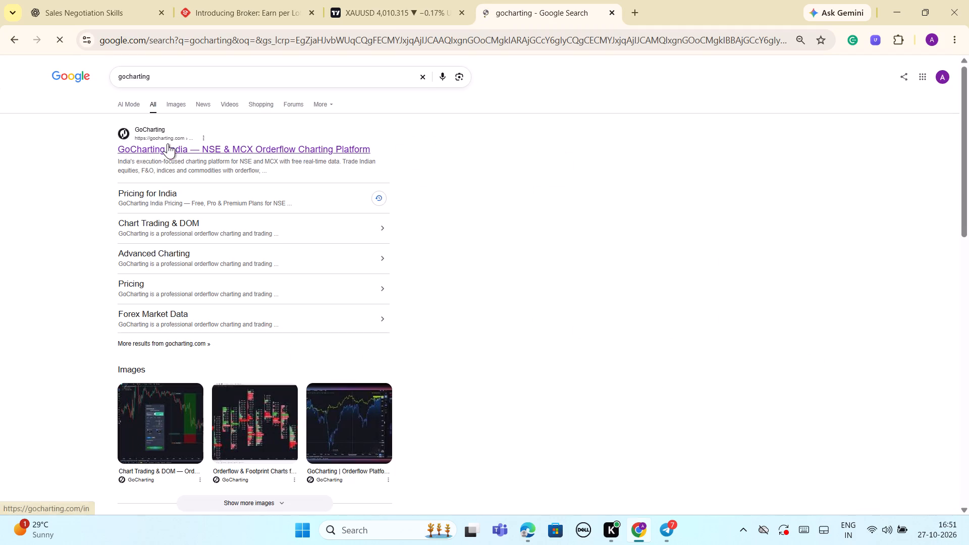
click(168, 150)
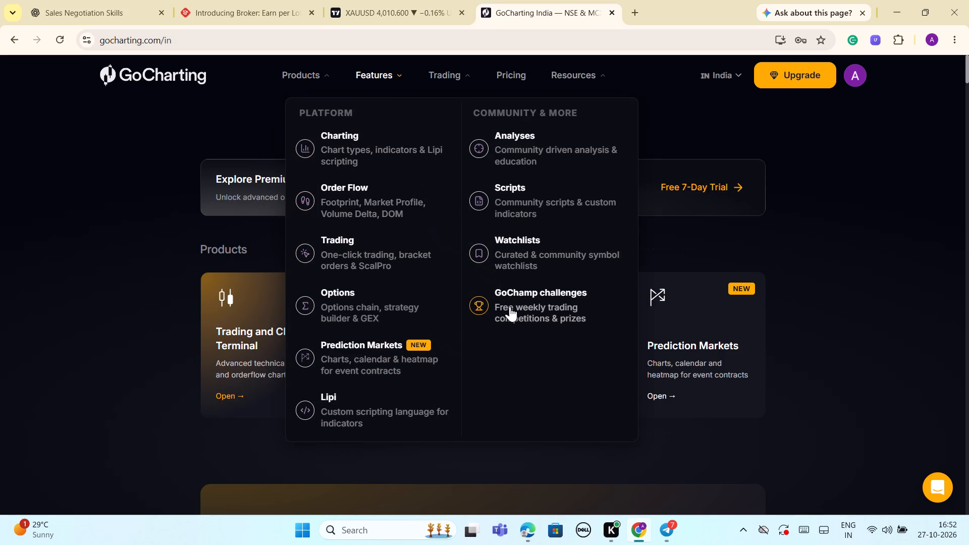
Go to the GoChamp challenges and open the CME futures challenge's trading chart.
click(510, 300)
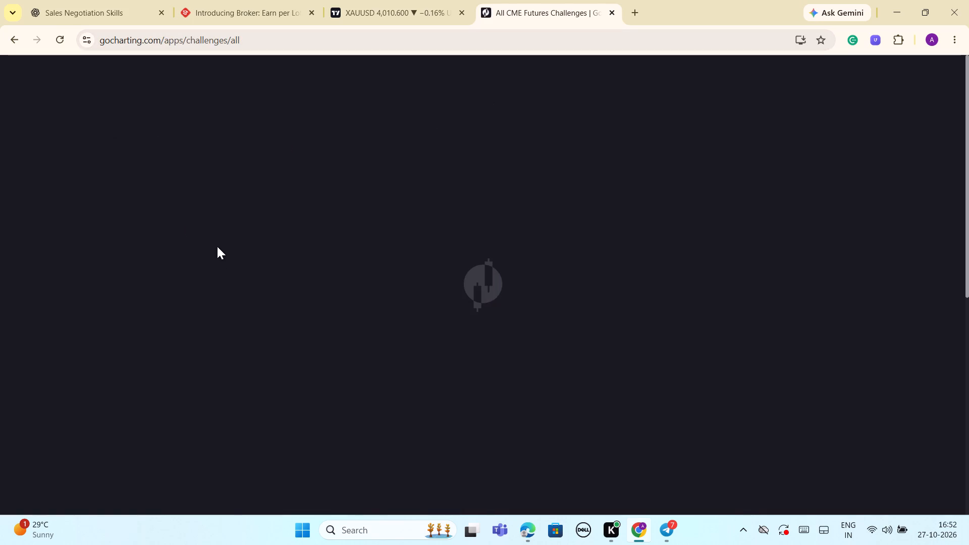
click(289, 211)
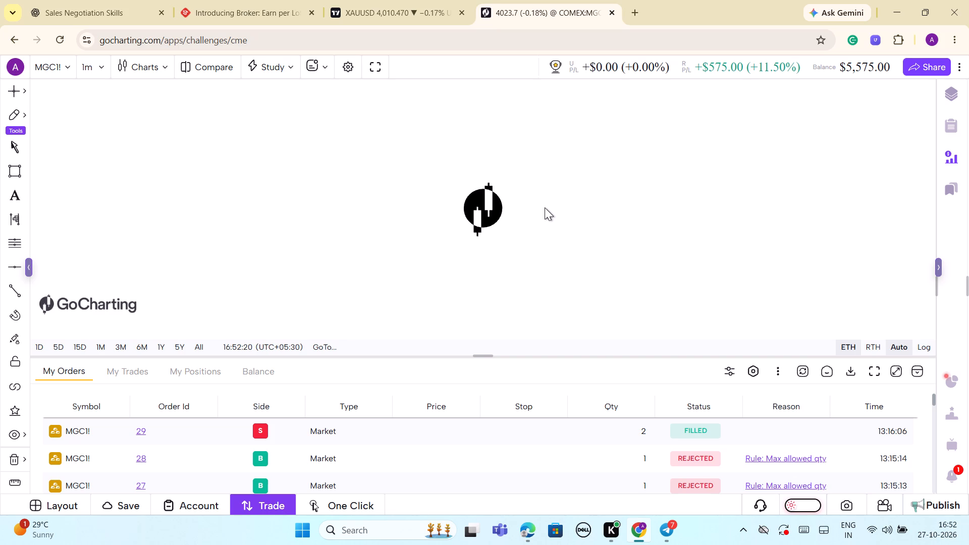
Examine the day's MGC1! price action and the buy and sell markers on the 1-minute chart.
drag(545, 207, 541, 215)
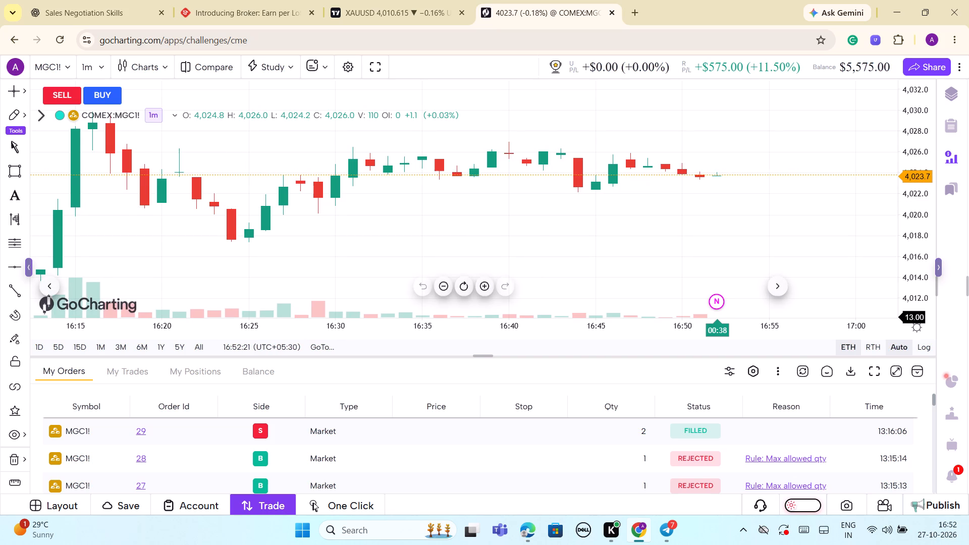
drag(541, 215, 540, 220)
scroll(540, 216, down, 11)
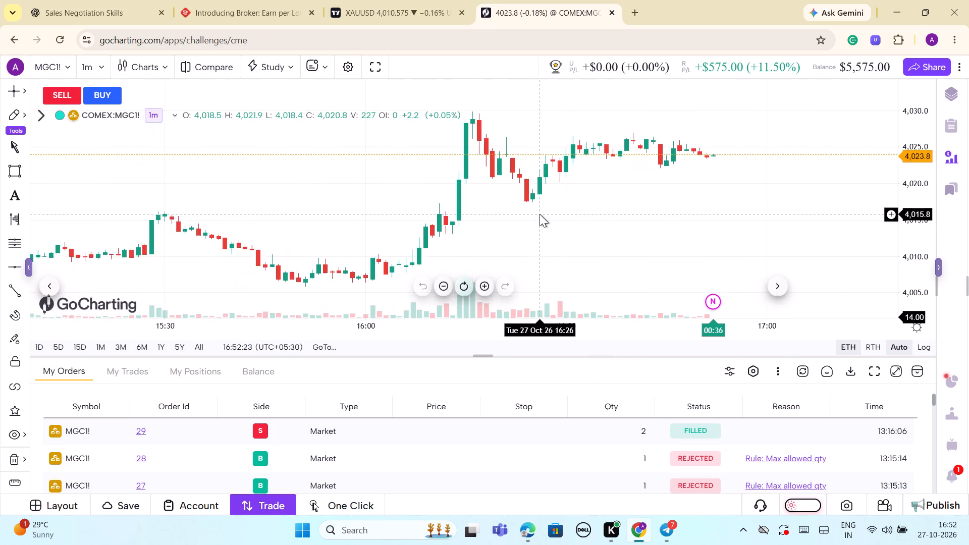
scroll(540, 214, down, 10)
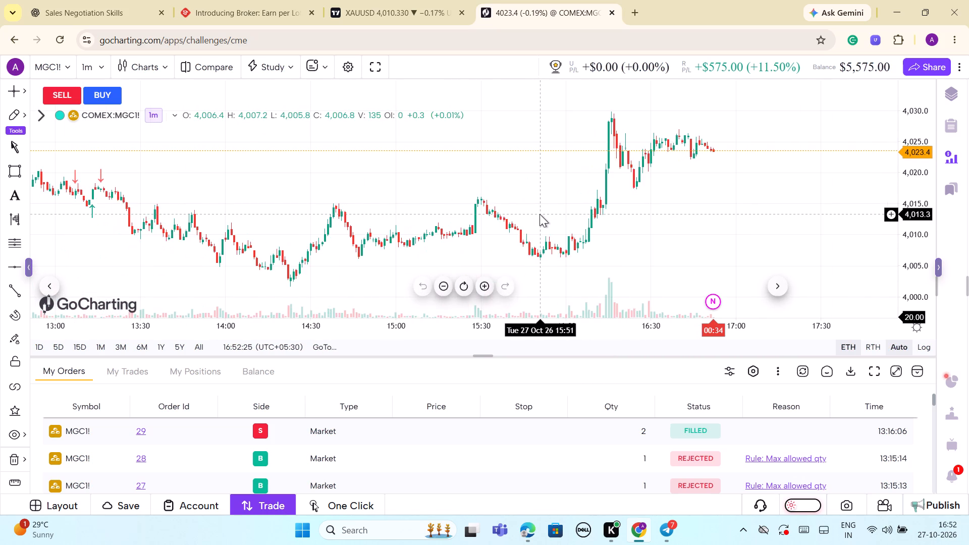
scroll(540, 214, down, 14)
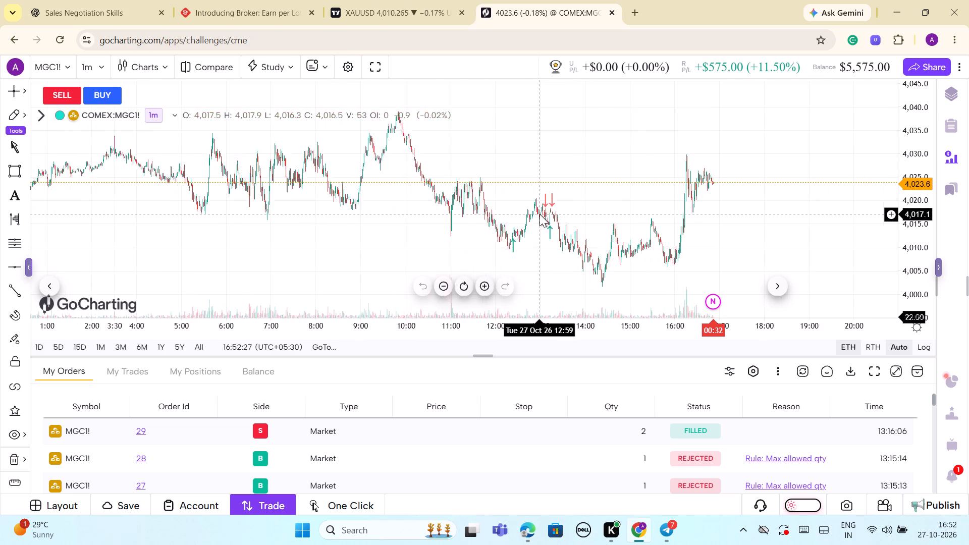
drag(548, 213, 540, 236)
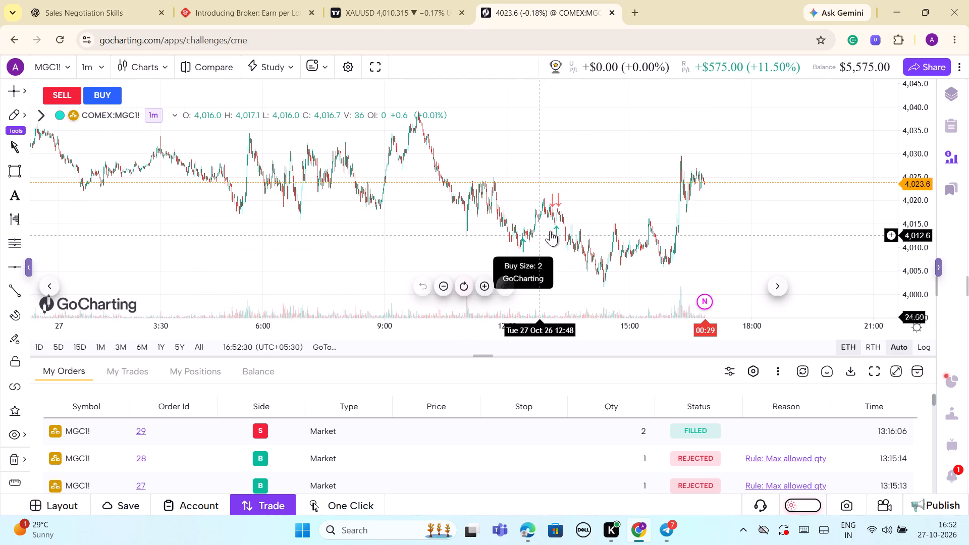
Review the challenge account's MGC1! order history from the newest to the oldest order.
scroll(535, 426, down, 7)
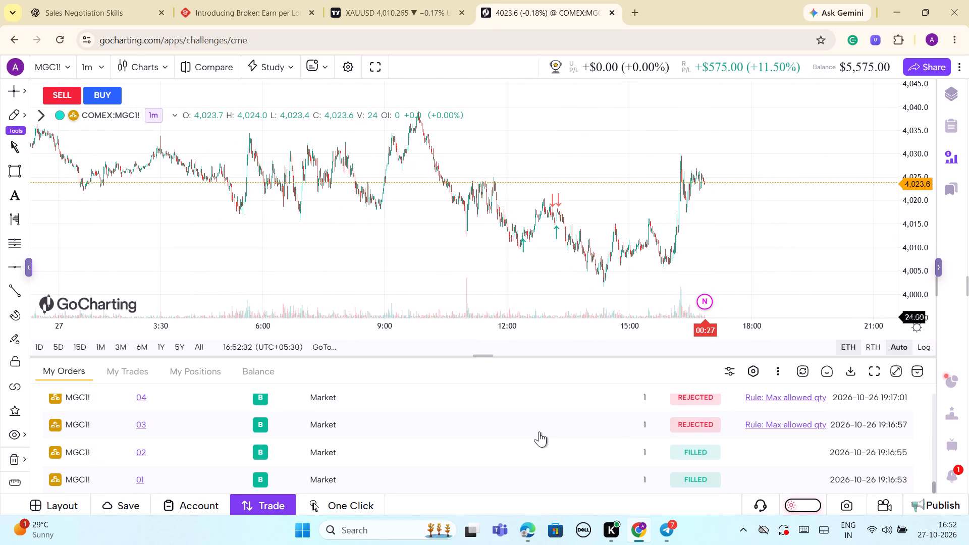
scroll(539, 431, down, 3)
scroll(539, 431, up, 13)
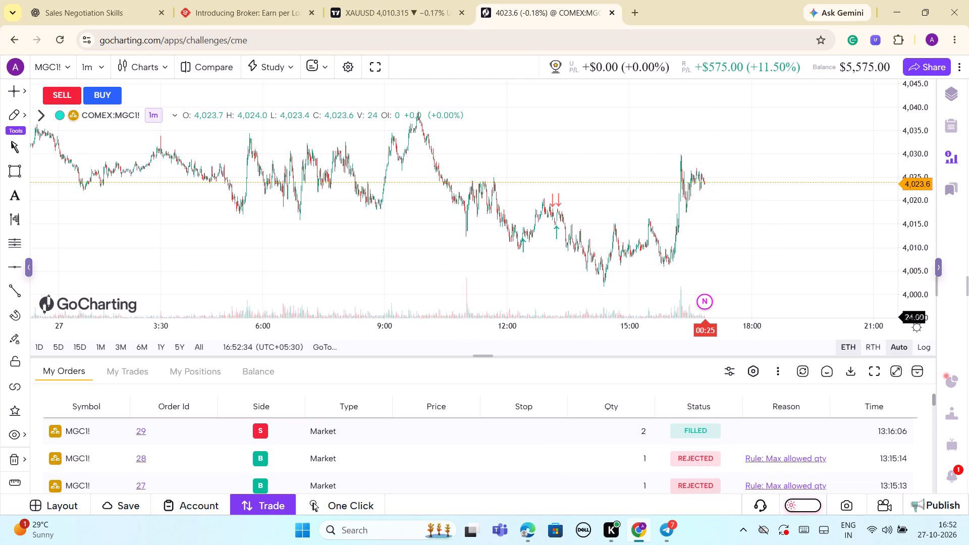
Examine the recent MGC1! rally and consolidation on the 1-minute chart against the earlier trades and price swings.
drag(605, 185, 454, 258)
scroll(544, 229, up, 5)
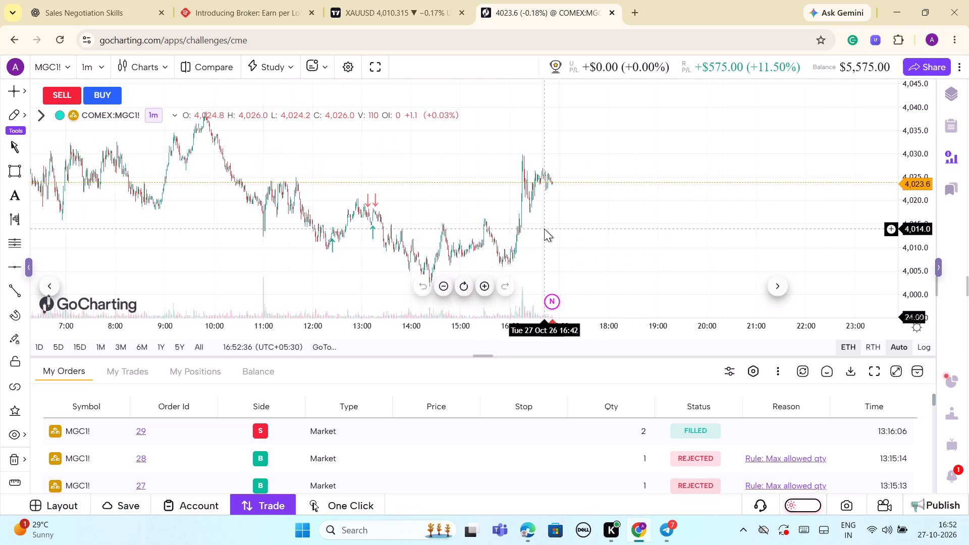
scroll(544, 229, up, 8)
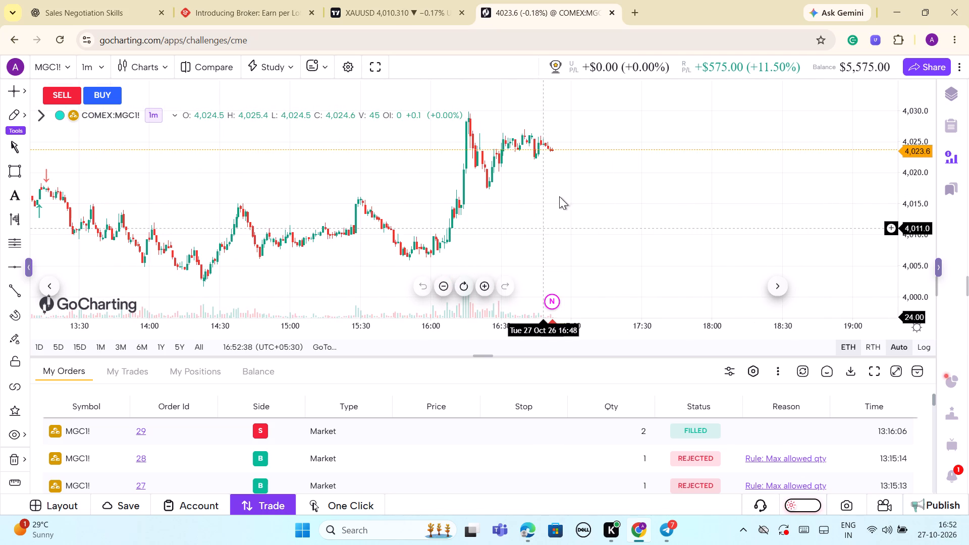
drag(918, 247, 886, 214)
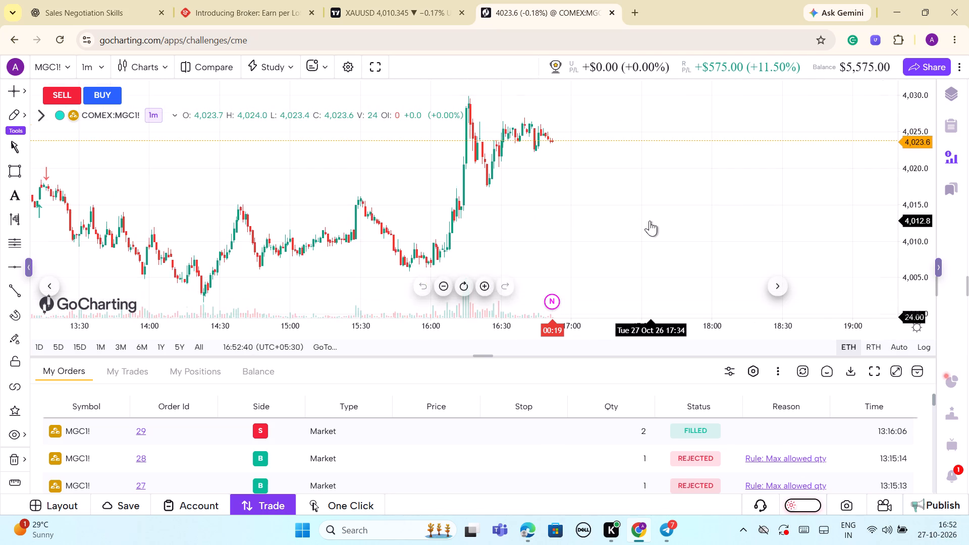
scroll(650, 221, down, 7)
drag(664, 205, 669, 260)
scroll(628, 246, up, 2)
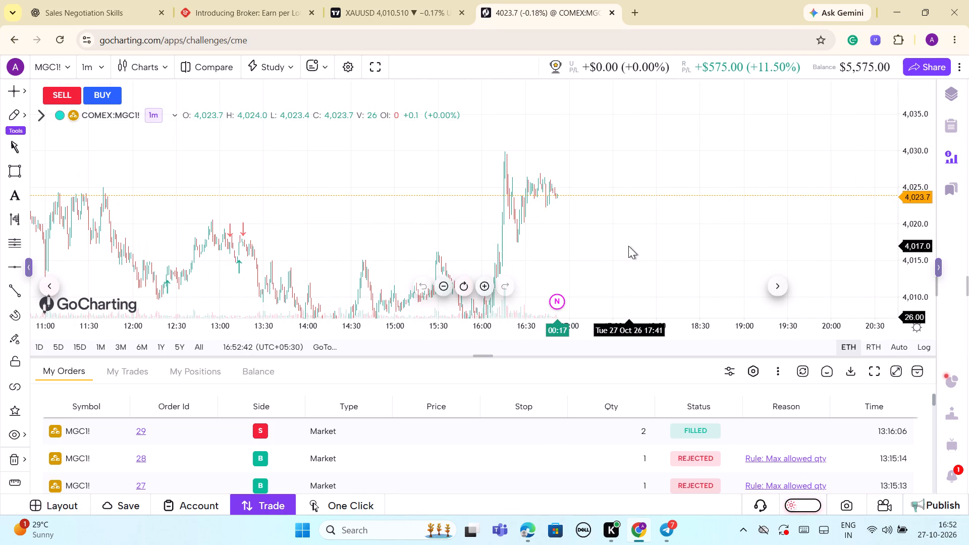
scroll(329, 222, up, 4)
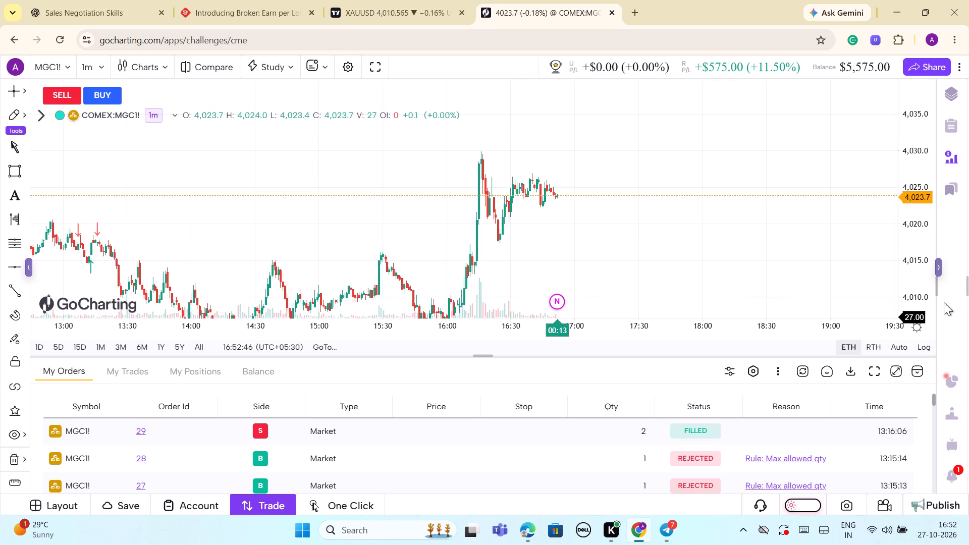
drag(922, 272, 894, 220)
scroll(664, 236, up, 5)
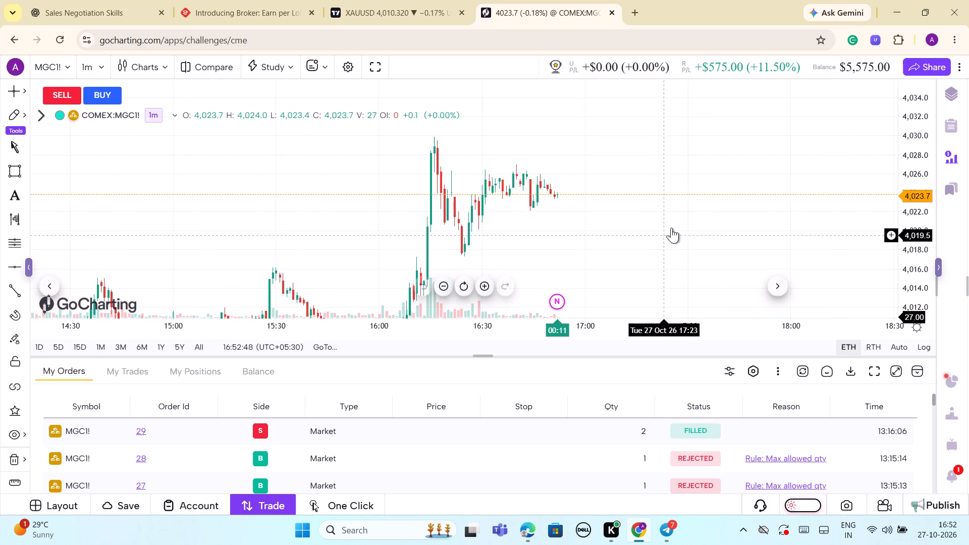
scroll(697, 206, down, 4)
drag(913, 112, 917, 219)
scroll(763, 225, down, 4)
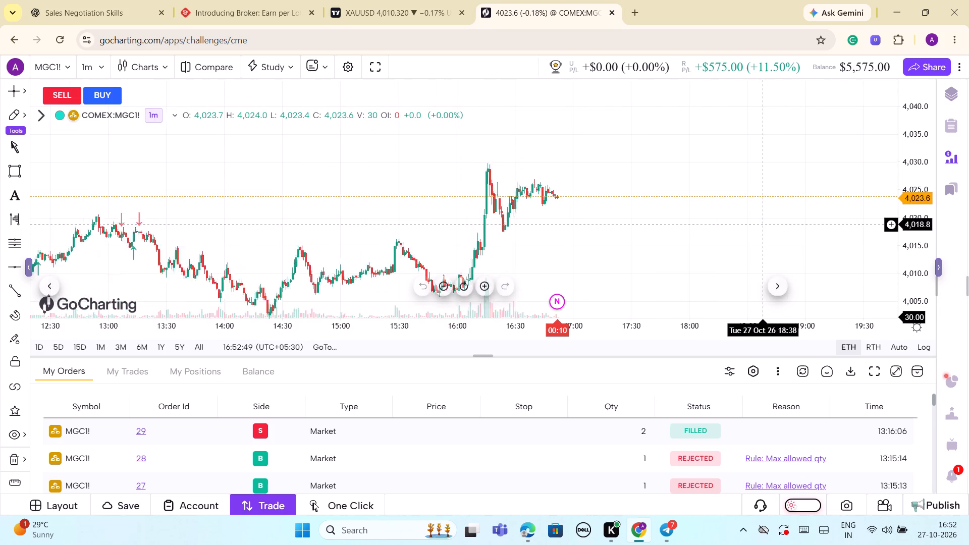
drag(686, 245, 763, 190)
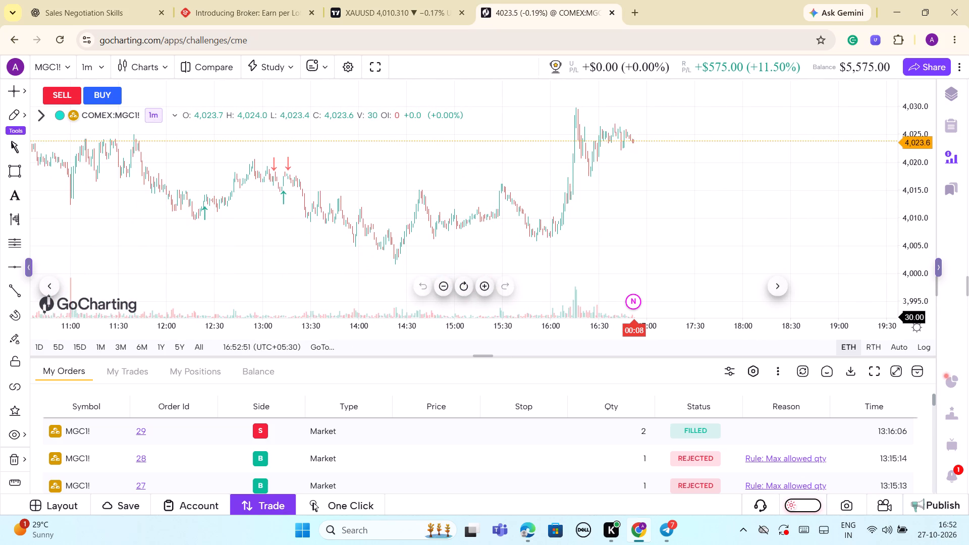
drag(763, 190, 798, 225)
scroll(764, 172, up, 4)
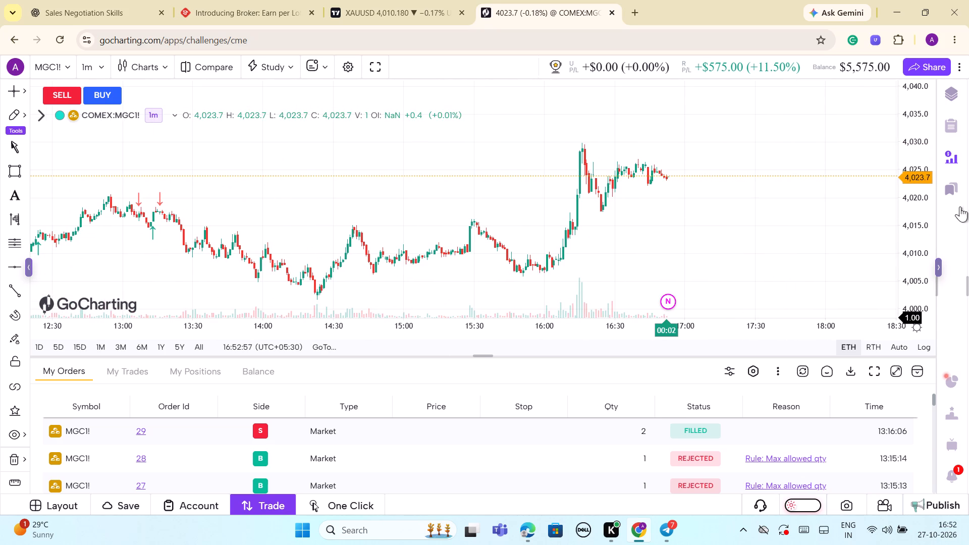
drag(921, 256, 902, 202)
scroll(821, 211, down, 3)
scroll(734, 214, up, 3)
scroll(678, 224, up, 1)
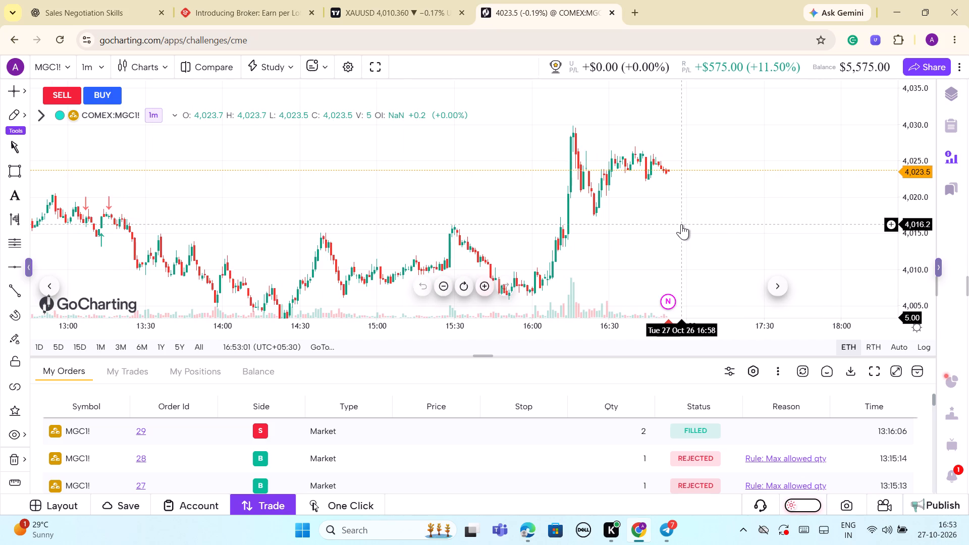
Switch the MGC1! chart to the 4-hour timeframe and examine the recent candles and trade markers from 23 to 27 October.
scroll(681, 224, down, 3)
click(99, 70)
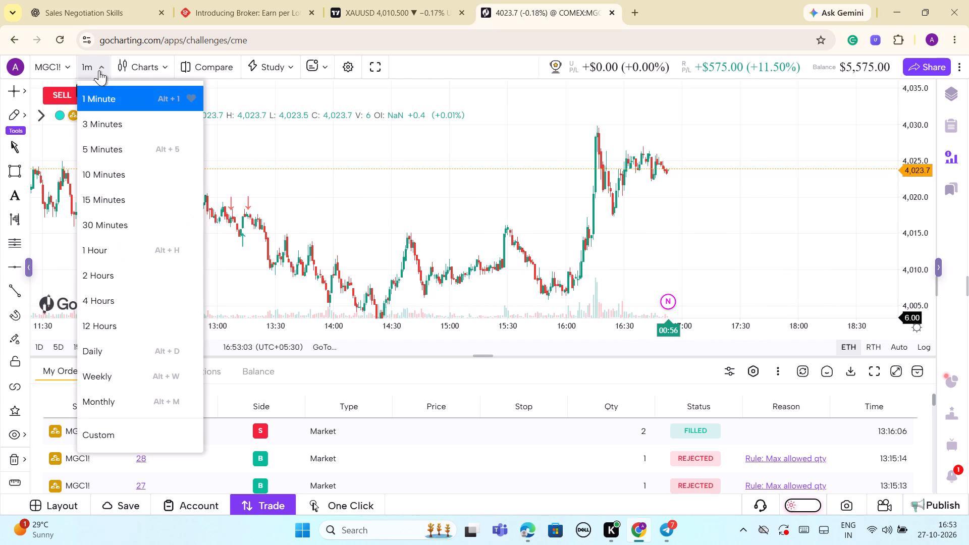
click(127, 292)
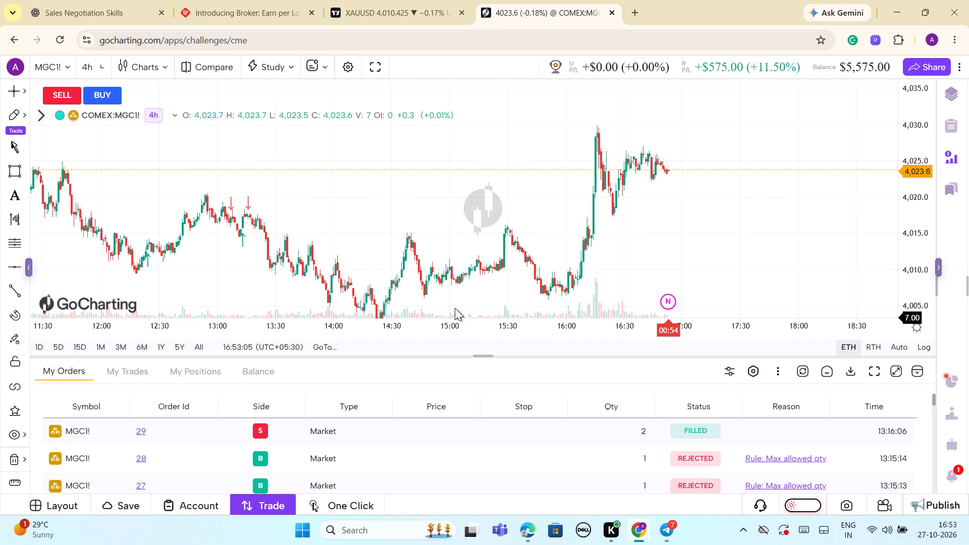
drag(922, 115, 925, 249)
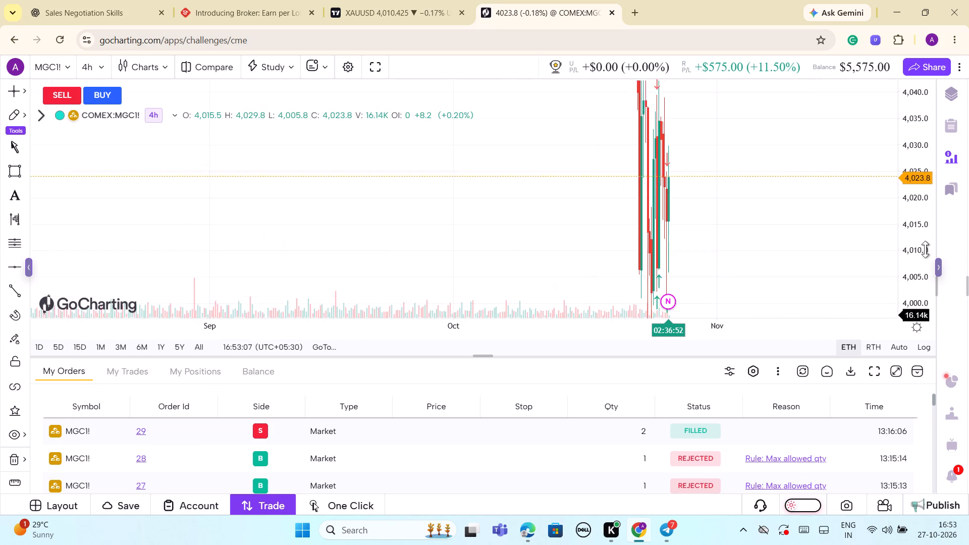
drag(925, 249, 923, 322)
scroll(674, 224, up, 16)
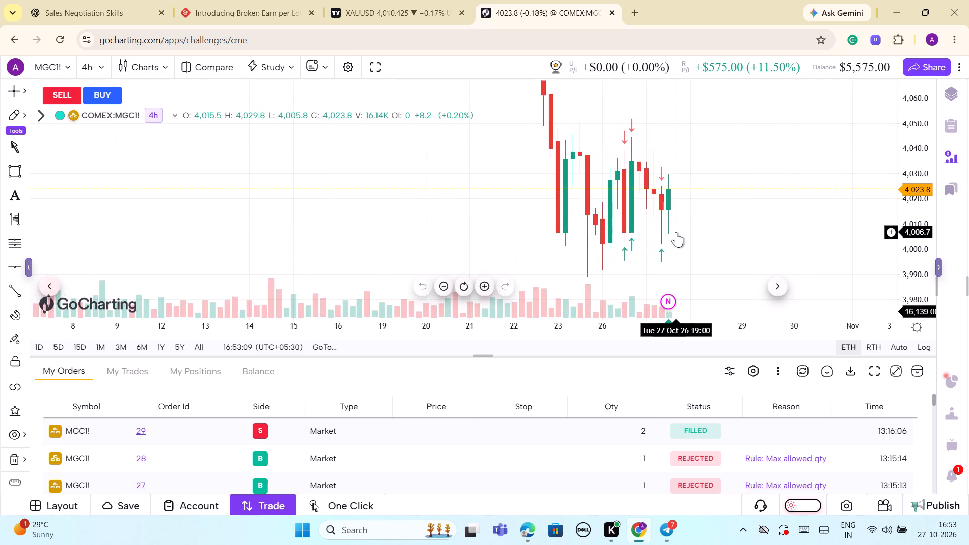
scroll(676, 232, up, 6)
drag(898, 219, 903, 261)
scroll(749, 236, down, 5)
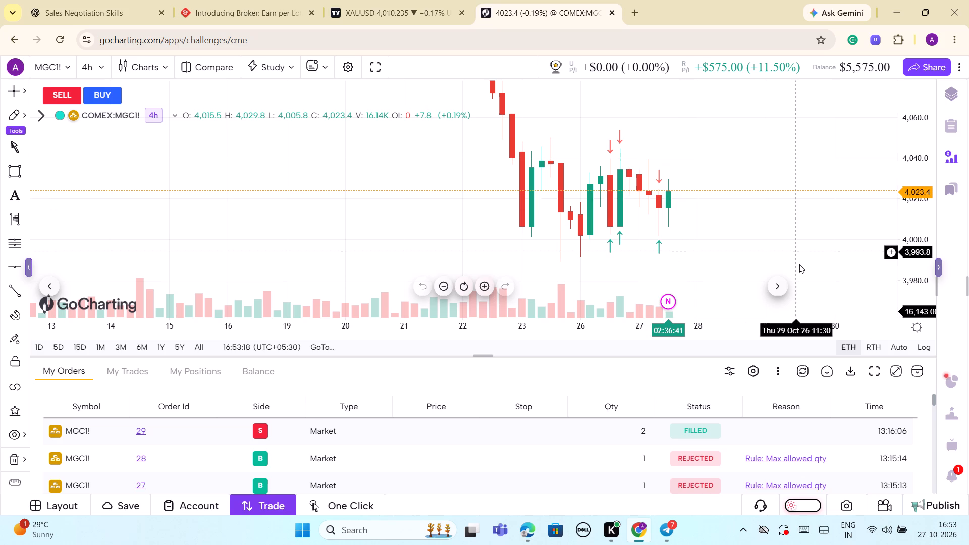
drag(791, 226, 655, 211)
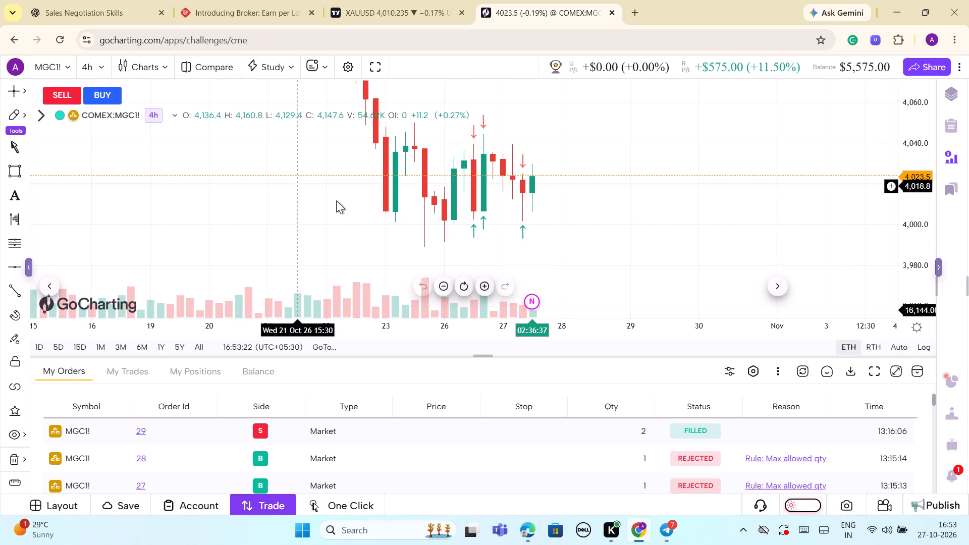
Return the MGC1! chart to the 1-minute timeframe, reset its view, and examine the latest rally and consolidation.
click(106, 68)
click(113, 98)
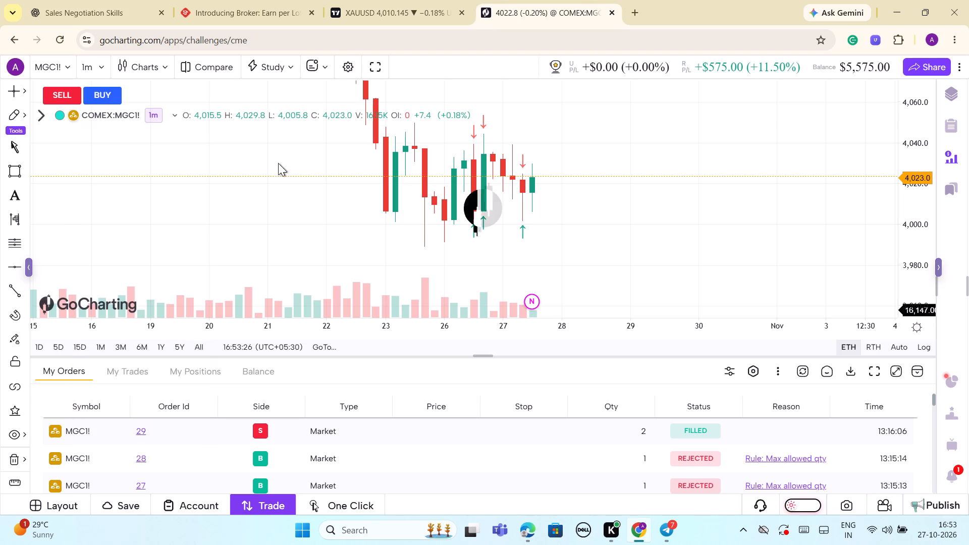
scroll(544, 234, down, 2)
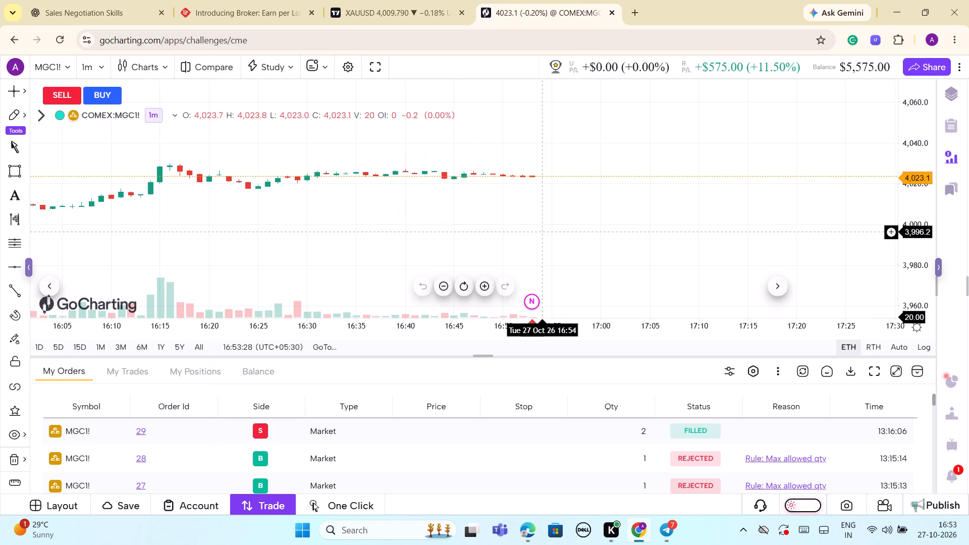
scroll(545, 235, down, 4)
click(506, 284)
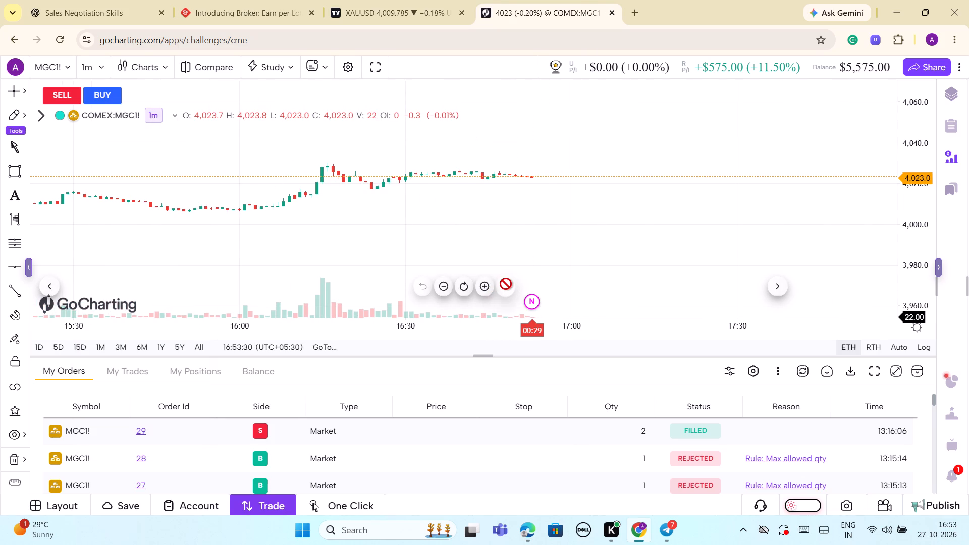
click(464, 288)
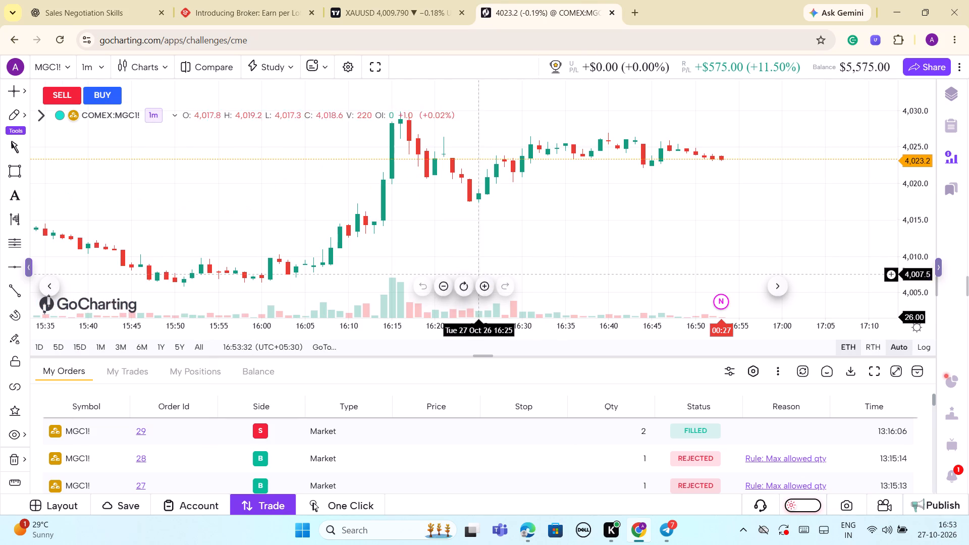
scroll(548, 246, down, 12)
drag(622, 196, 610, 214)
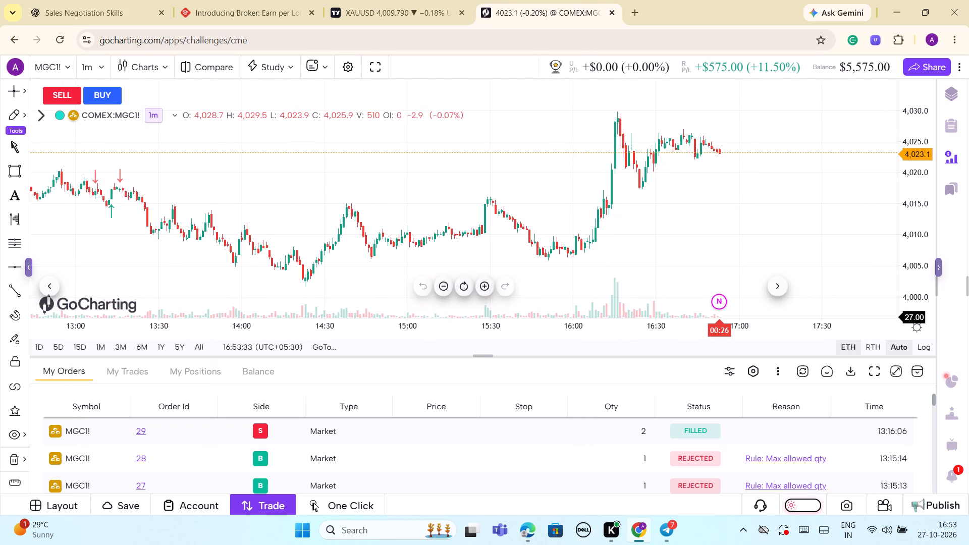
drag(610, 214, 562, 258)
drag(918, 262, 857, 149)
drag(688, 172, 687, 223)
scroll(682, 223, up, 6)
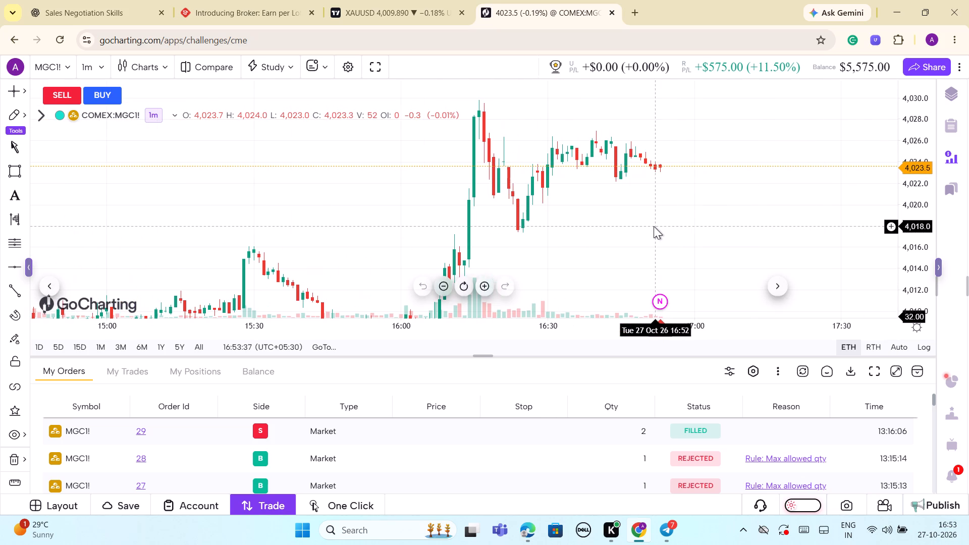
Draw a rectangle zone from the 16:45 candle past the latest price, spanning about 4,023.7 down to 4,022.3.
scroll(654, 226, down, 2)
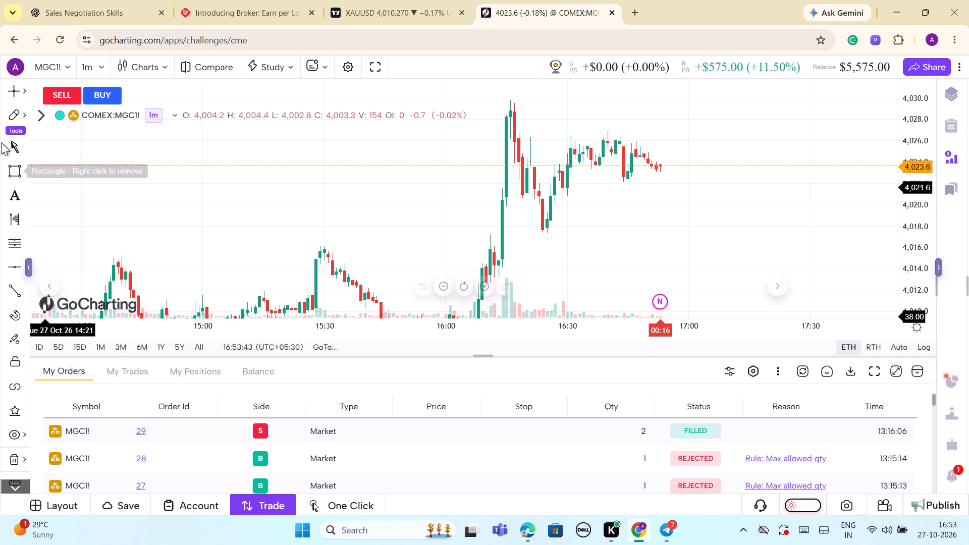
click(18, 171)
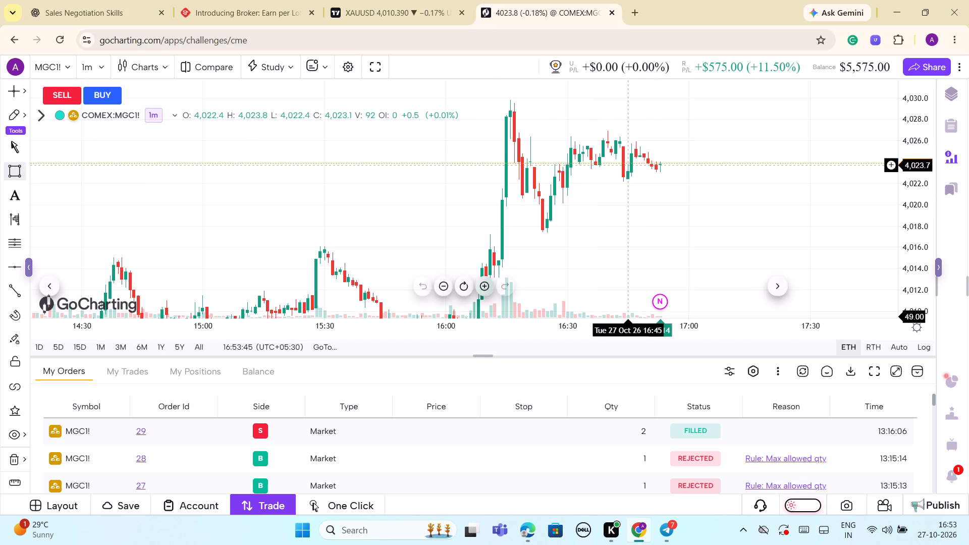
click(629, 165)
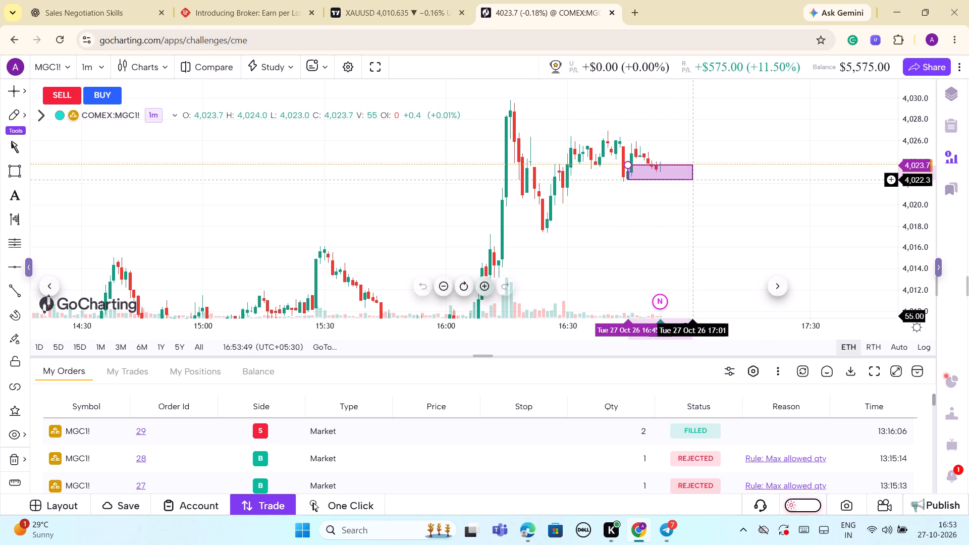
click(702, 180)
click(726, 231)
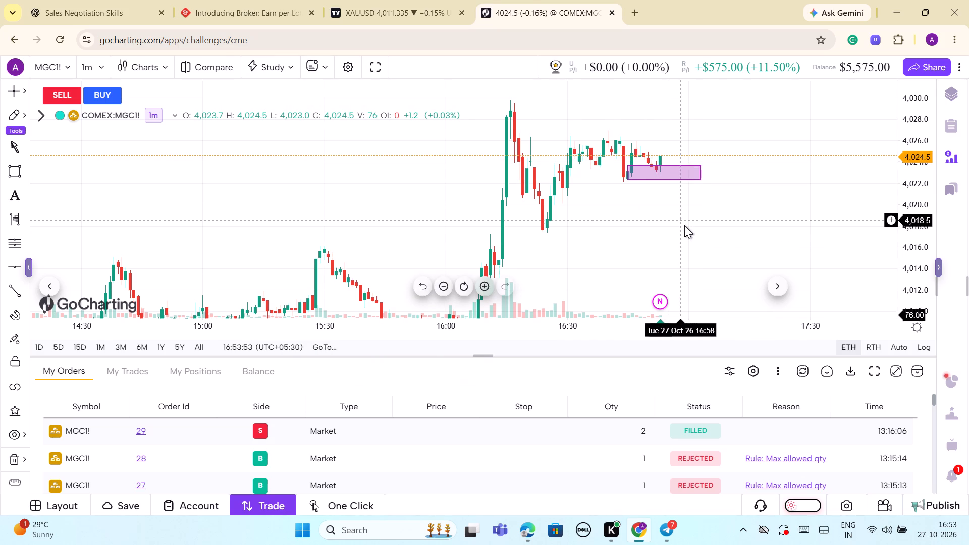
Draw a Fibonacci retracement over the post-rally swing, with 0% at about 4,016.6 (16:18) and 100% at about 4,026.9 (16:56).
scroll(685, 226, down, 1)
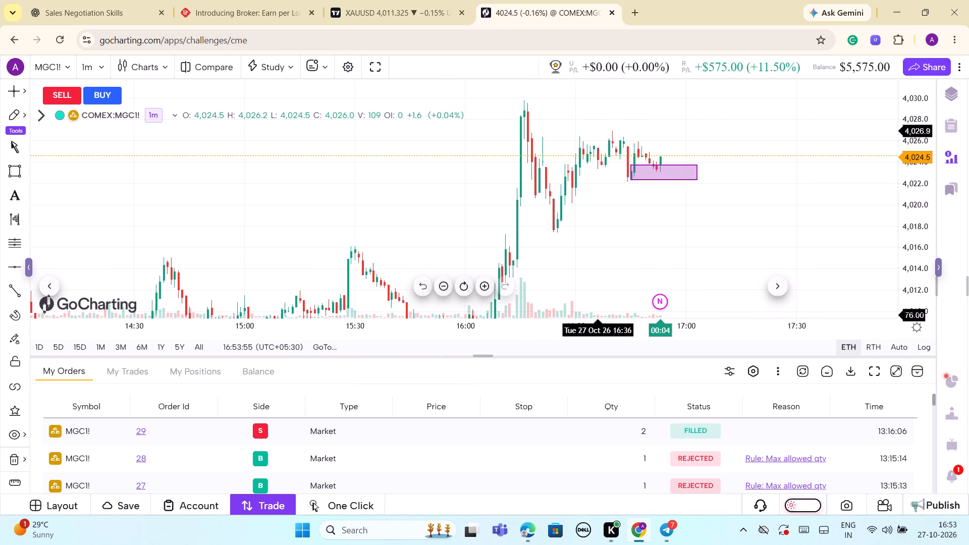
scroll(640, 205, up, 1)
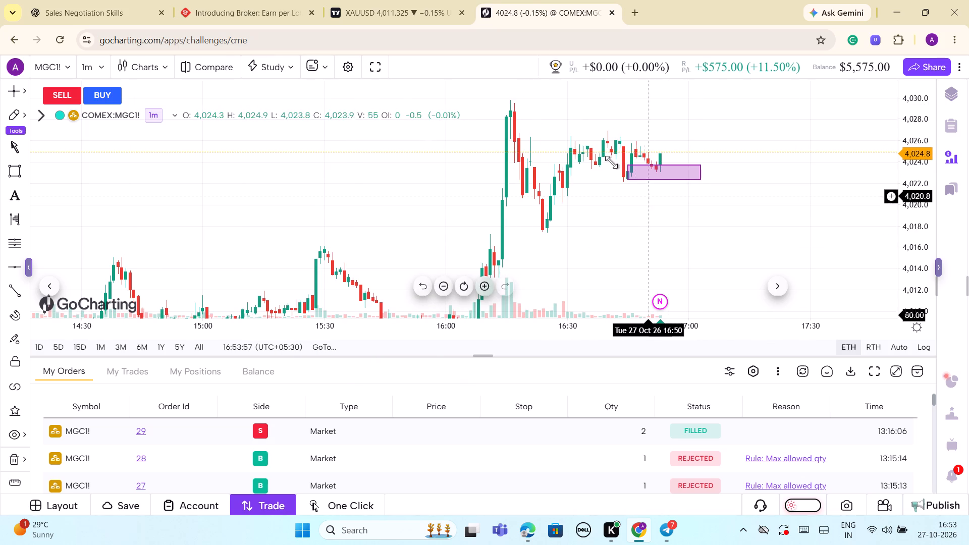
click(13, 247)
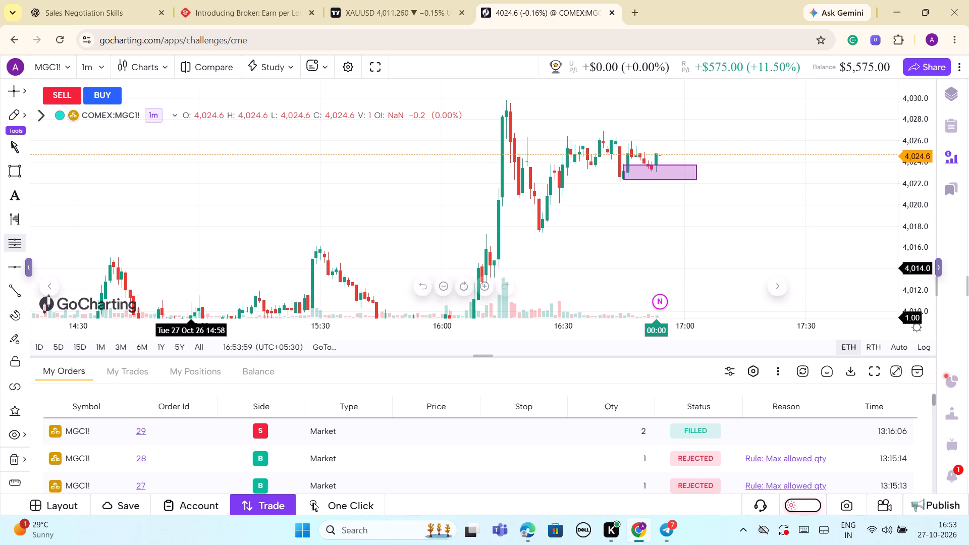
click(542, 231)
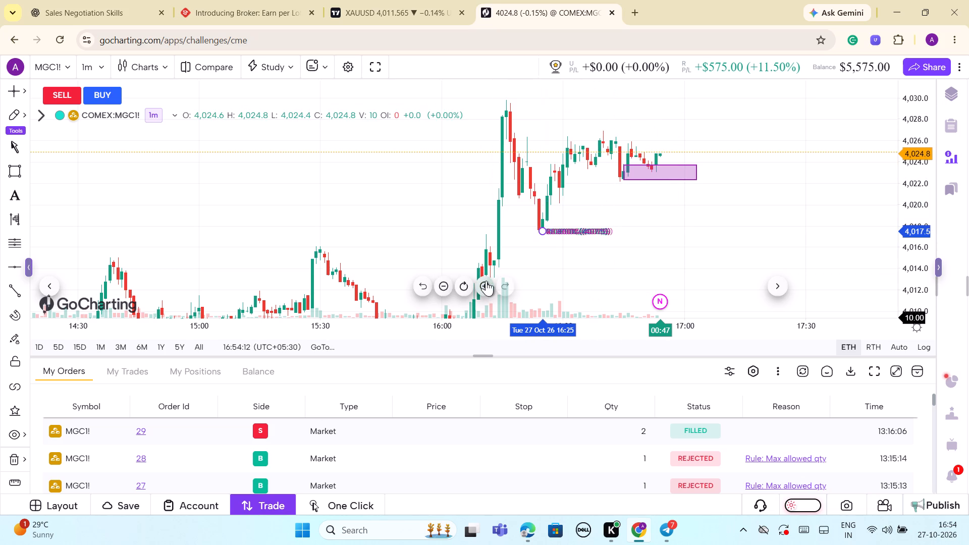
click(497, 269)
drag(526, 249, 538, 236)
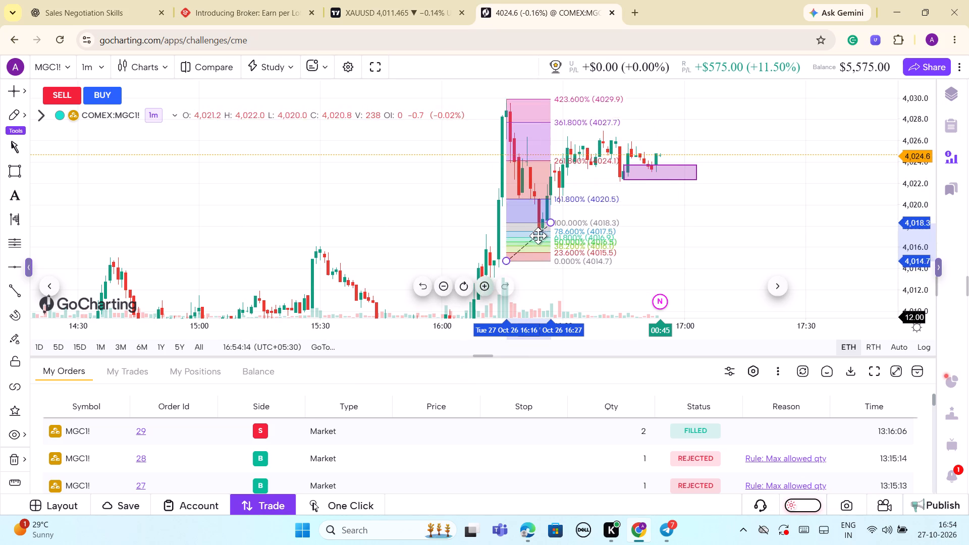
drag(538, 236, 543, 222)
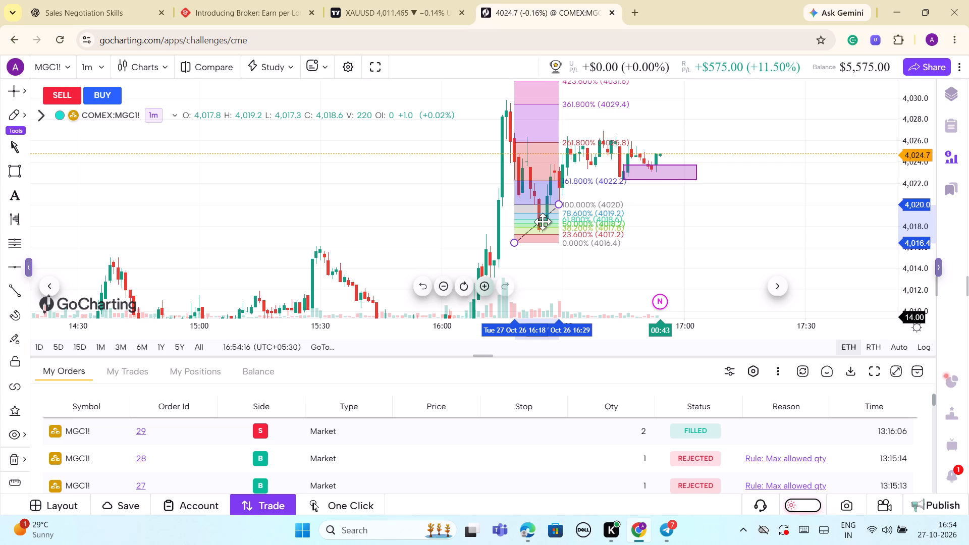
drag(543, 222, 543, 220)
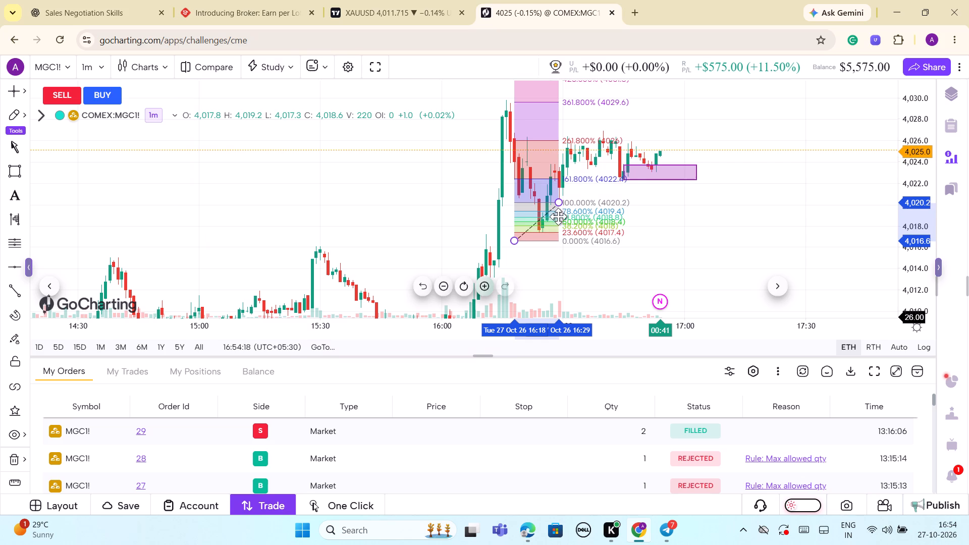
drag(559, 204, 602, 167)
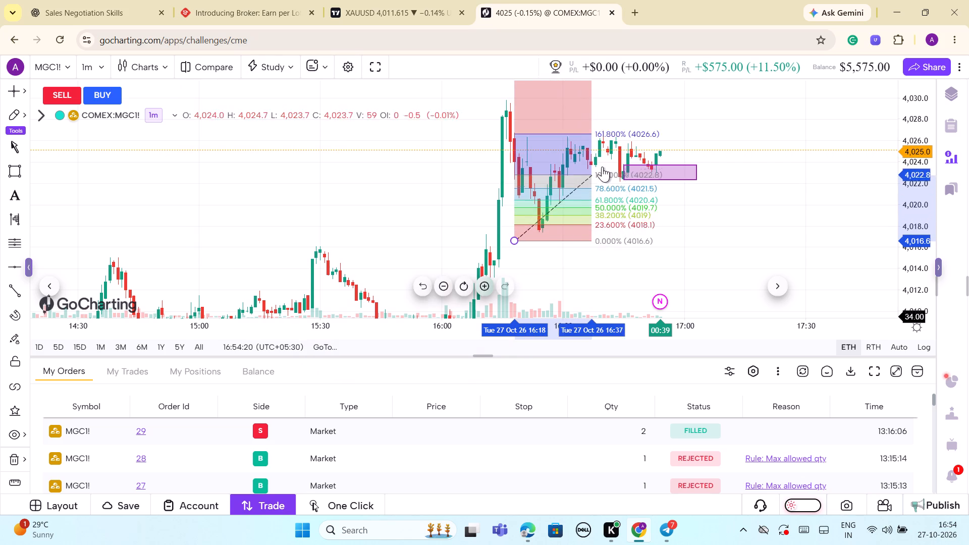
drag(602, 167, 666, 131)
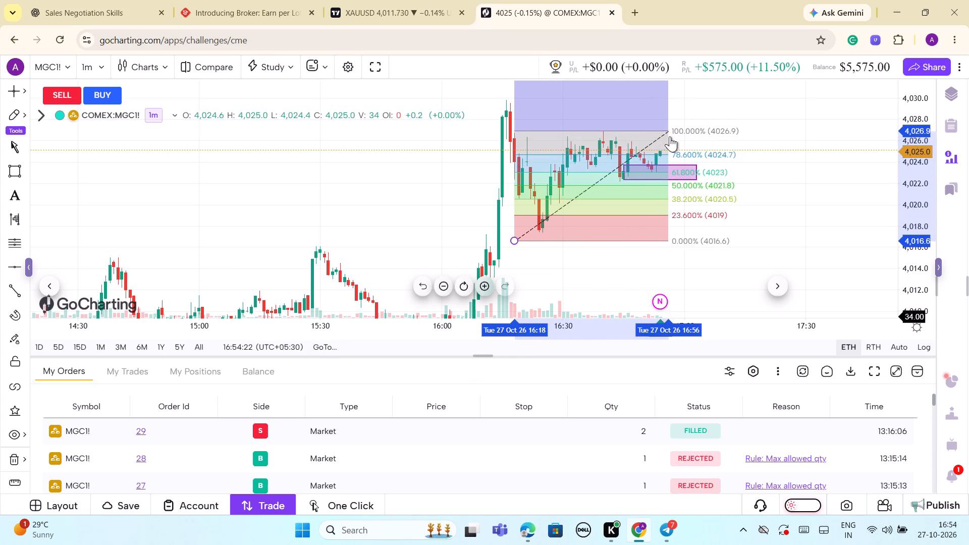
click(661, 248)
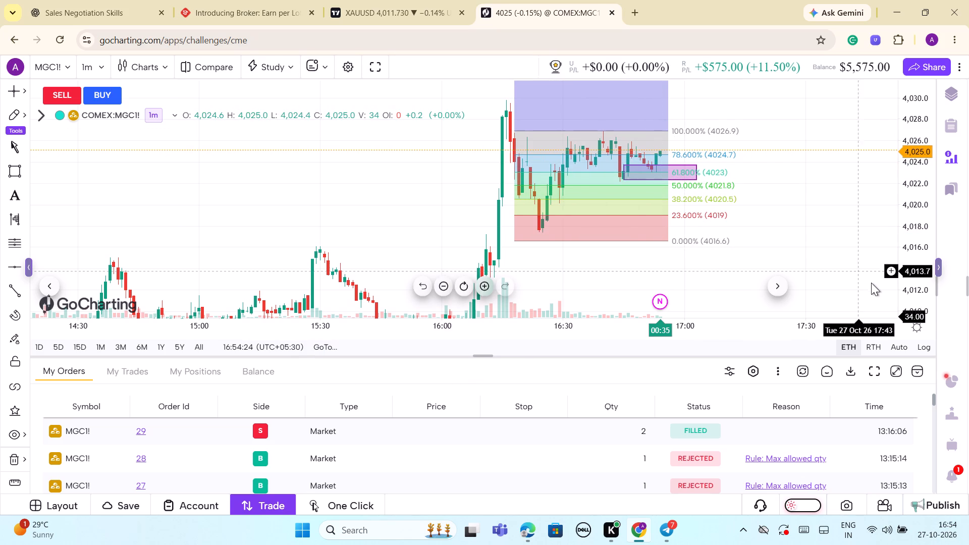
Examine the 1-minute price action against the Fibonacci levels and the rectangle zone, including the earlier swings.
drag(913, 291, 889, 225)
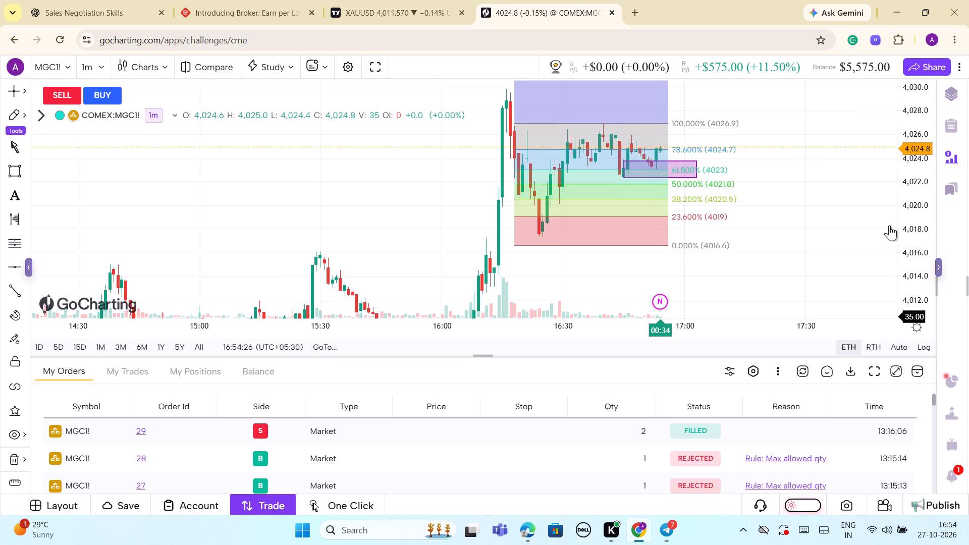
drag(889, 225, 885, 202)
scroll(872, 263, up, 5)
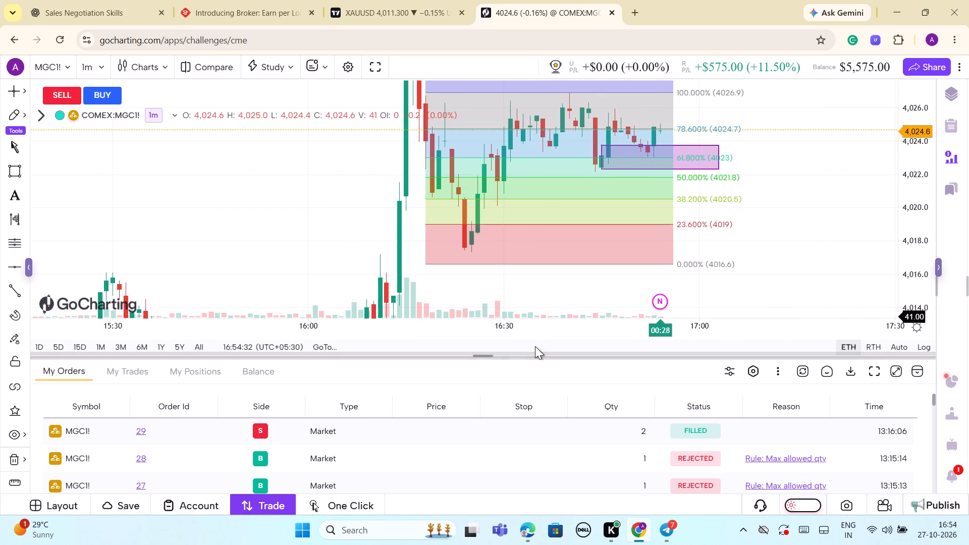
scroll(524, 328, down, 2)
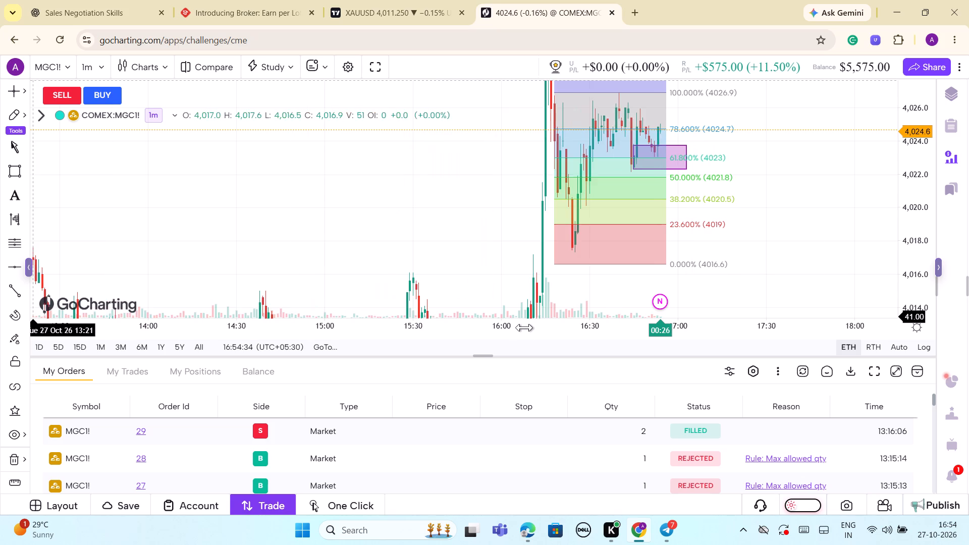
scroll(524, 328, up, 4)
scroll(524, 328, down, 3)
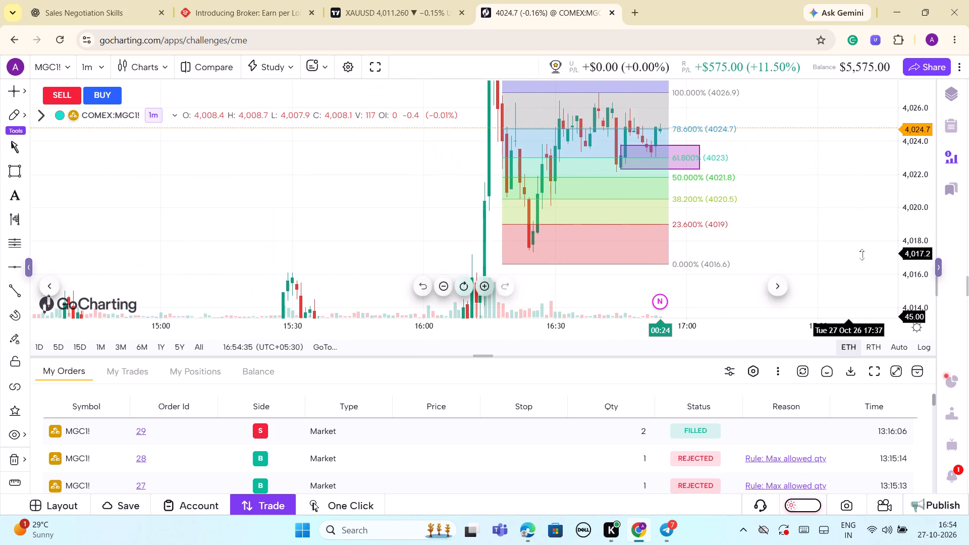
drag(907, 197, 875, 305)
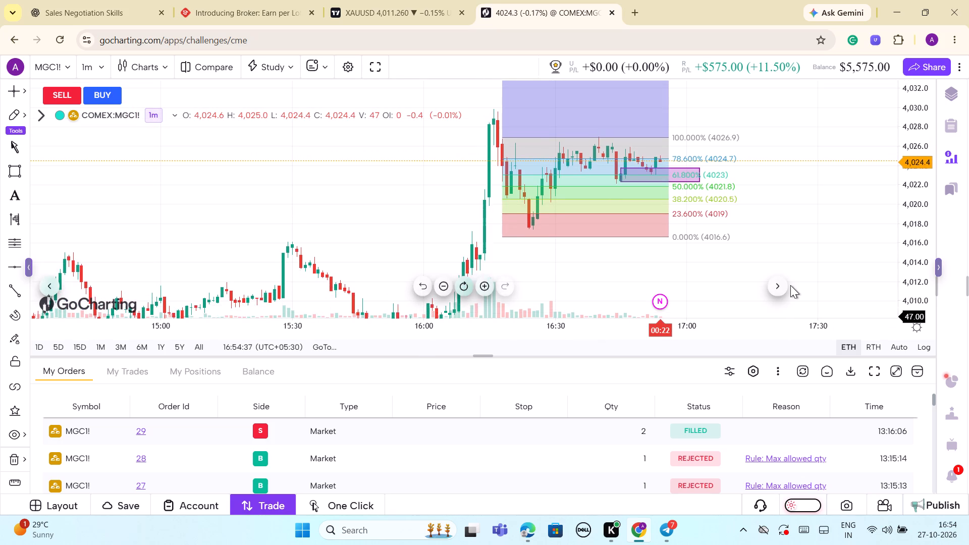
scroll(790, 285, down, 2)
scroll(751, 257, down, 1)
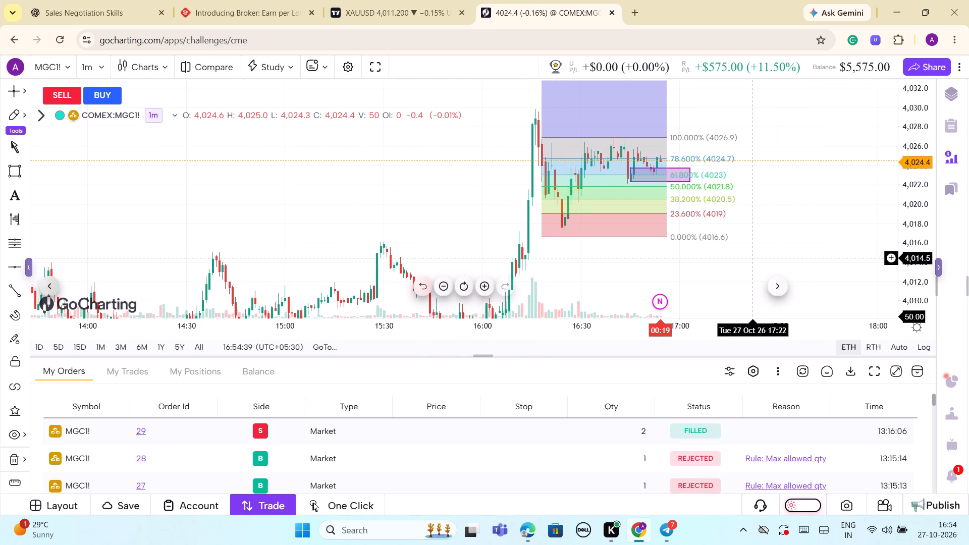
scroll(751, 257, up, 1)
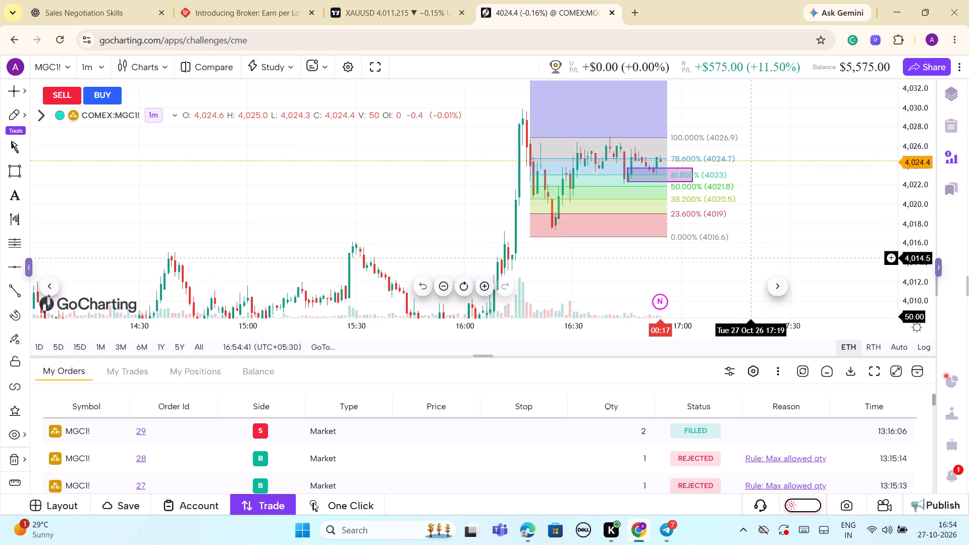
scroll(751, 257, down, 1)
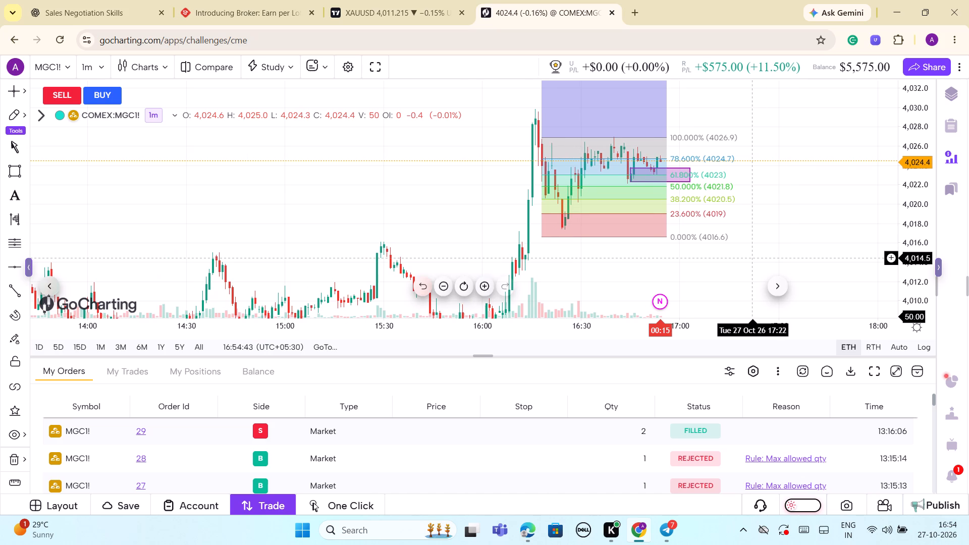
drag(918, 152, 915, 197)
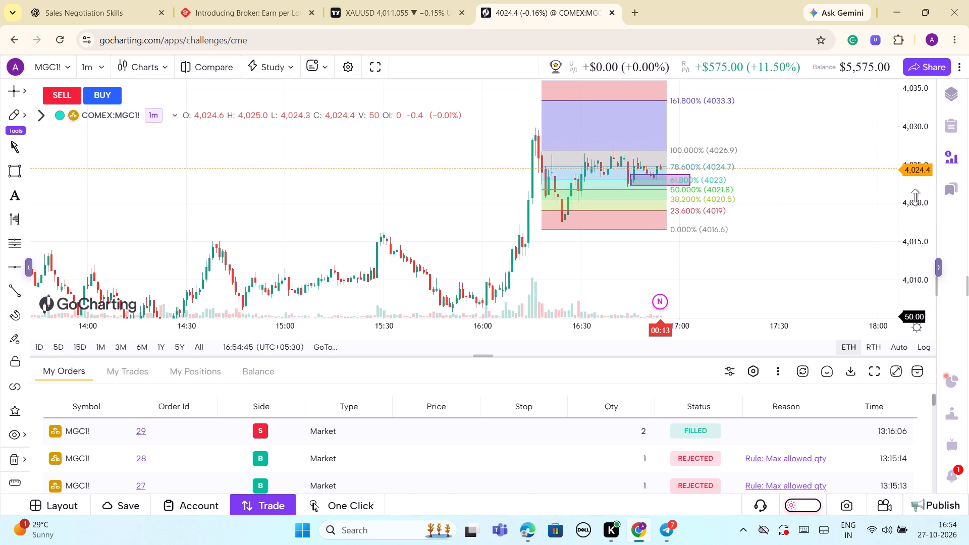
Examine the 1-minute consolidation around the rectangle zone and Fibonacci levels, at both close and wide scales.
drag(915, 197, 907, 208)
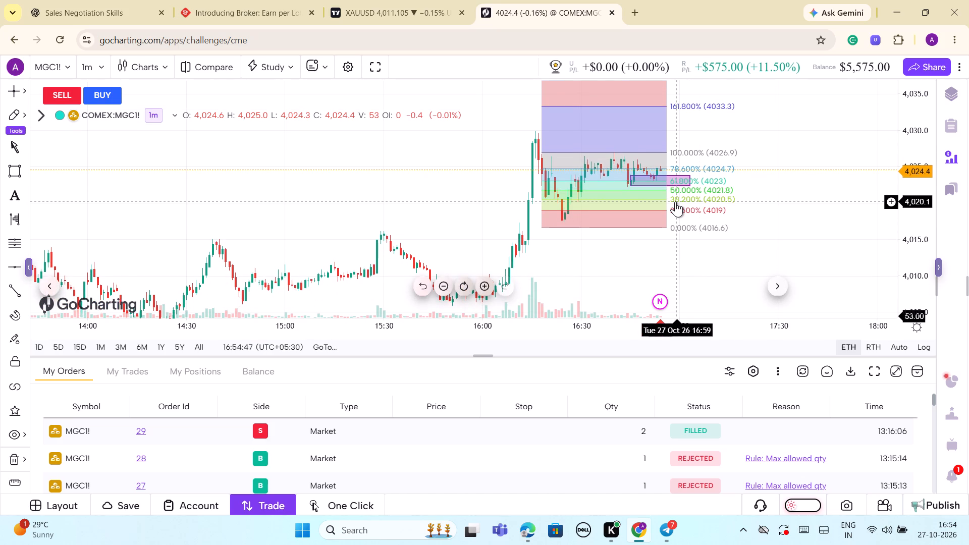
scroll(675, 201, up, 3)
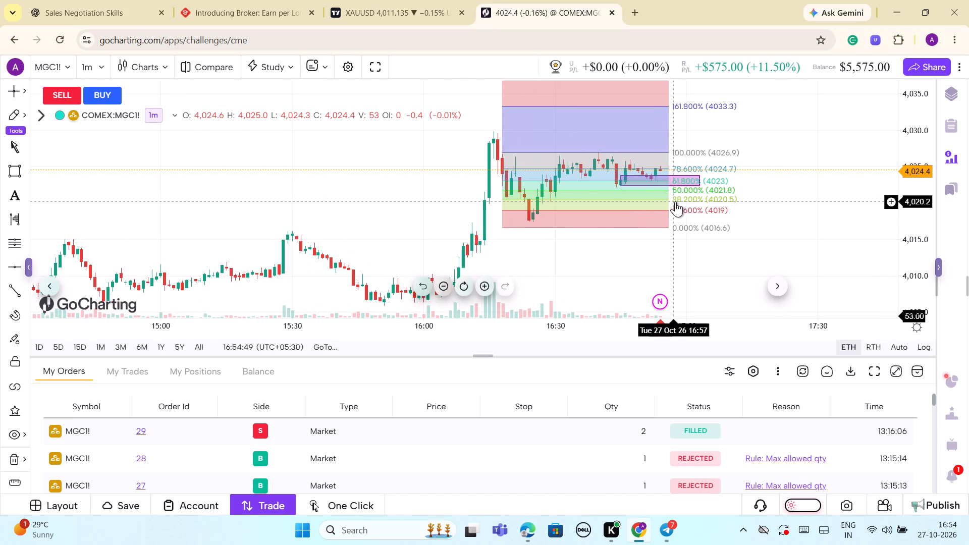
drag(909, 270, 883, 160)
scroll(773, 216, down, 1)
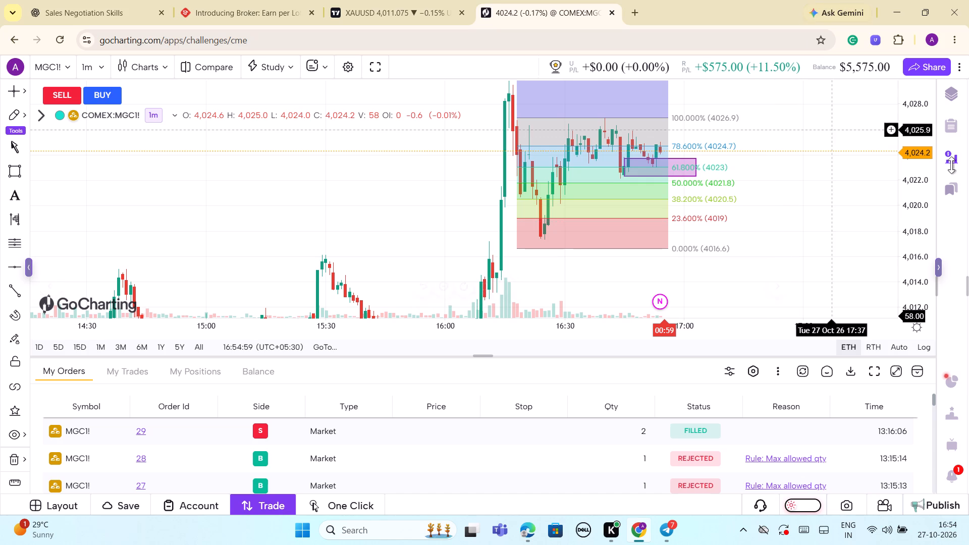
drag(919, 115, 919, 197)
scroll(752, 221, down, 3)
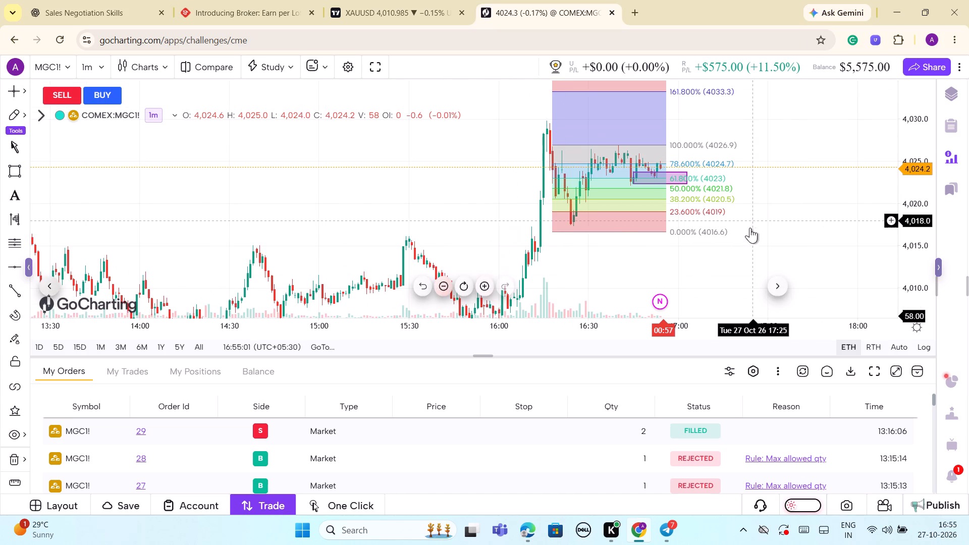
drag(573, 265, 580, 211)
scroll(582, 238, up, 2)
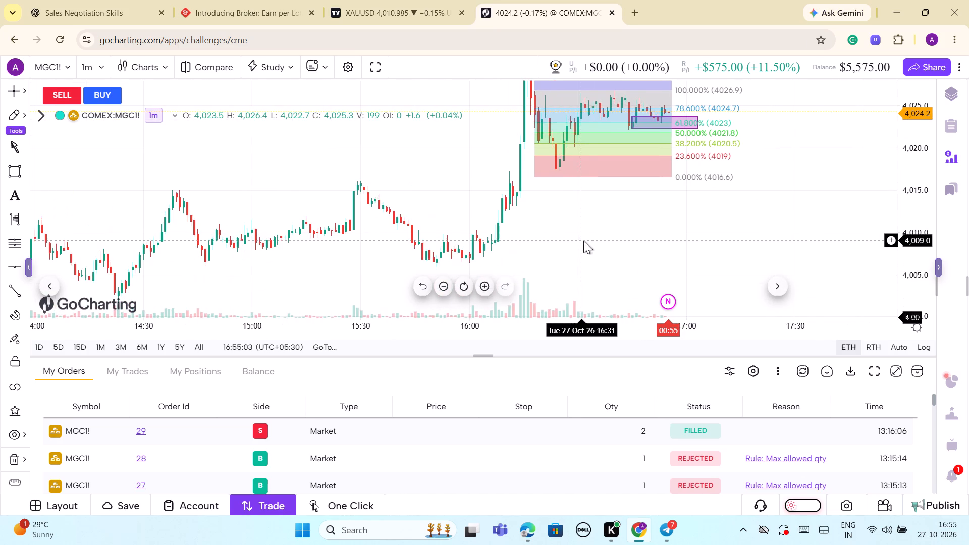
scroll(583, 241, up, 1)
drag(587, 242, 463, 237)
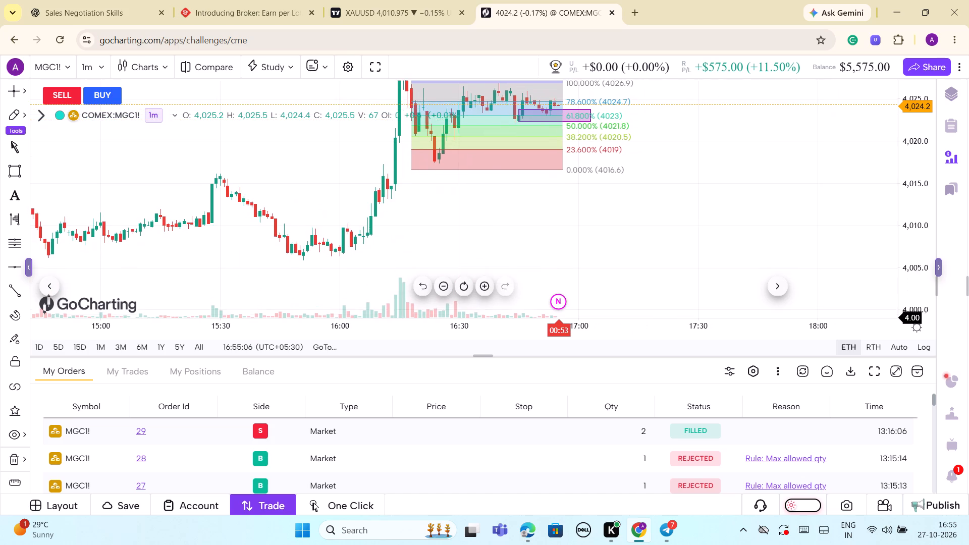
drag(463, 237, 418, 271)
scroll(557, 214, up, 2)
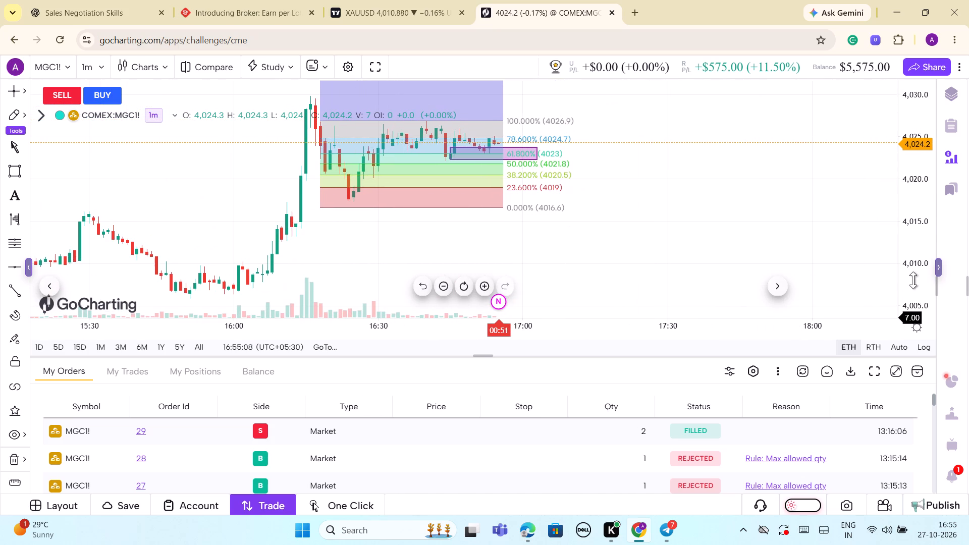
drag(913, 280, 918, 186)
drag(710, 169, 722, 220)
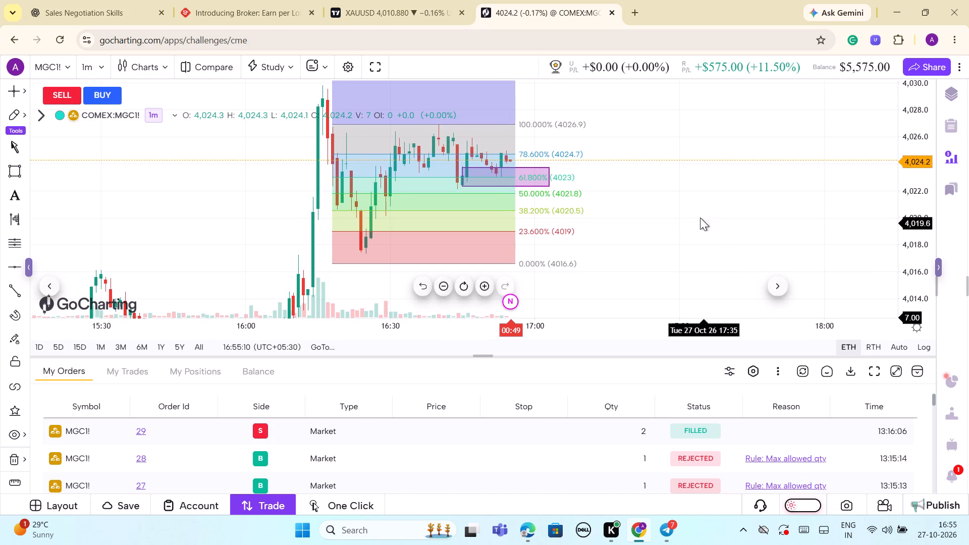
scroll(707, 215, up, 3)
drag(913, 265, 913, 250)
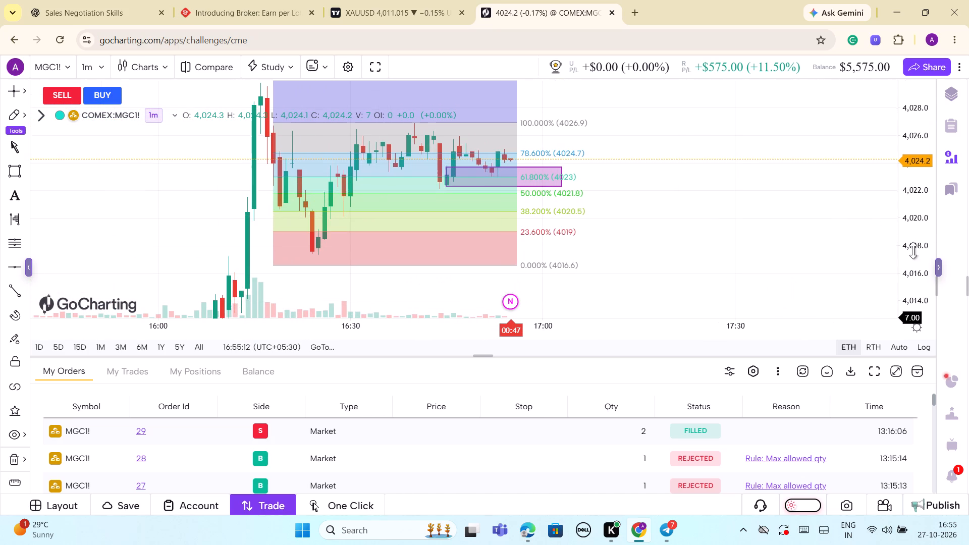
drag(913, 250, 901, 201)
scroll(648, 192, down, 4)
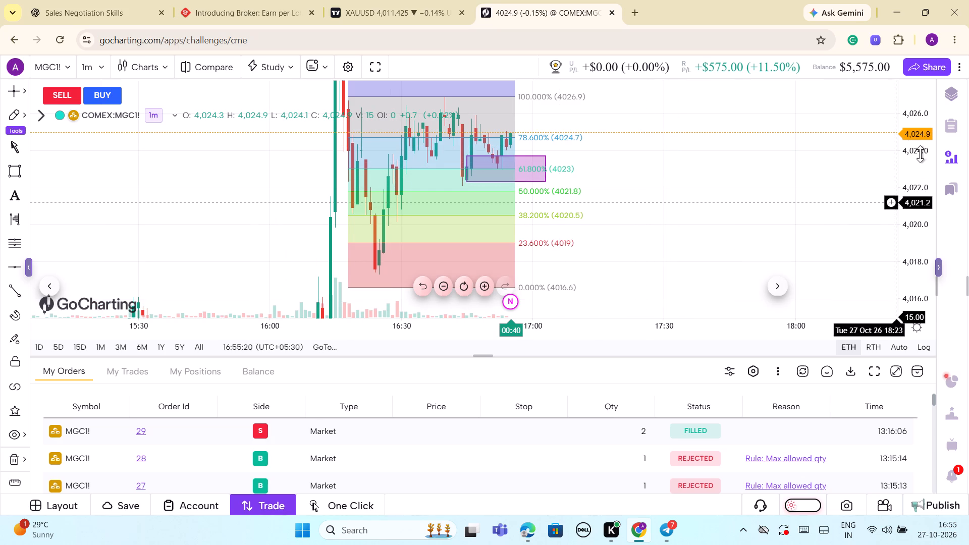
drag(916, 113, 916, 157)
scroll(599, 160, down, 2)
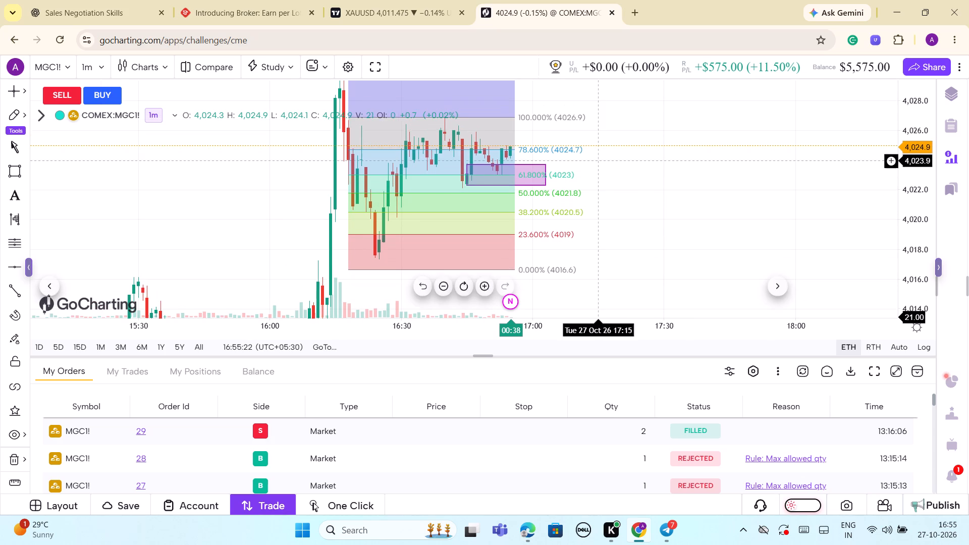
scroll(599, 160, down, 2)
drag(646, 197, 650, 243)
scroll(629, 228, up, 3)
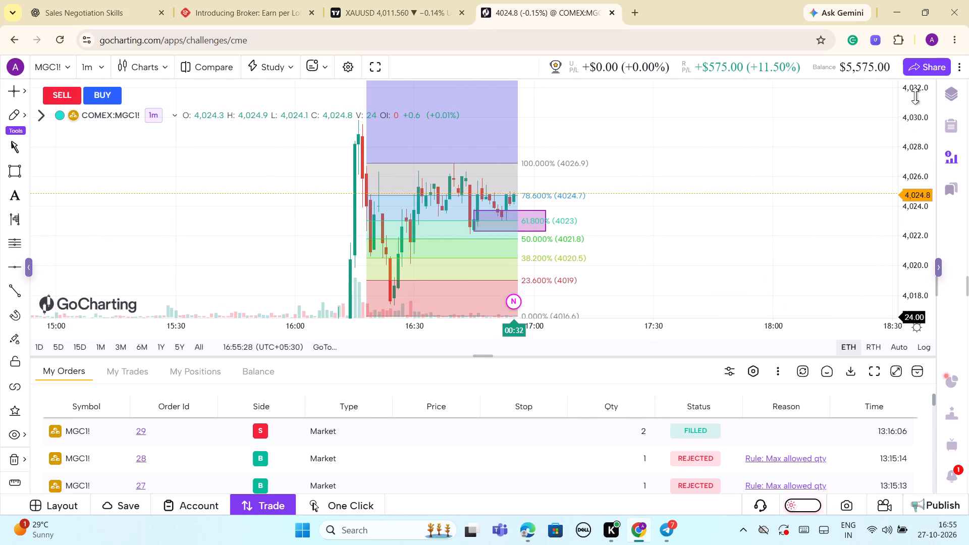
Move the Fibonacci retracement's 0% anchor to the post-rally swing low, at about 4,017.3 on the 16:19 candle.
drag(915, 96, 925, 175)
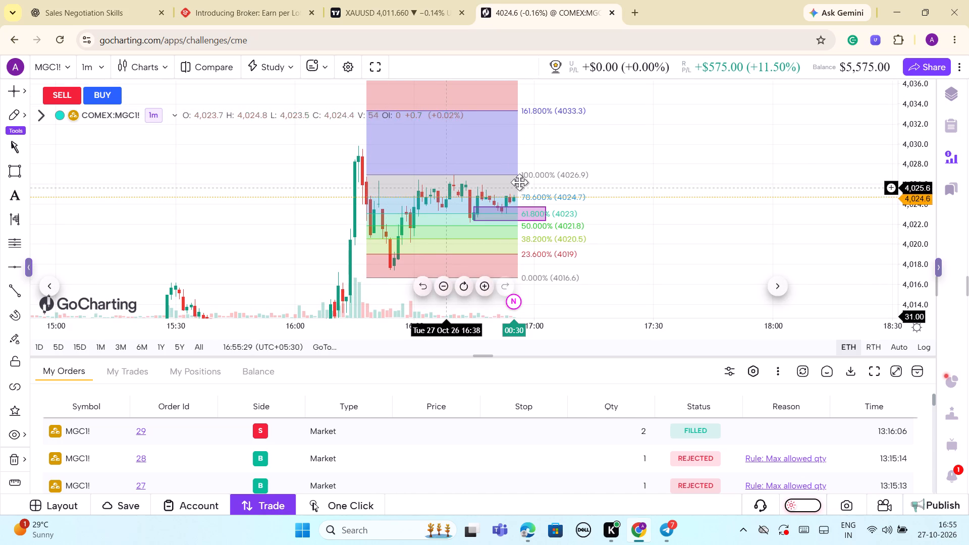
drag(366, 277, 366, 275)
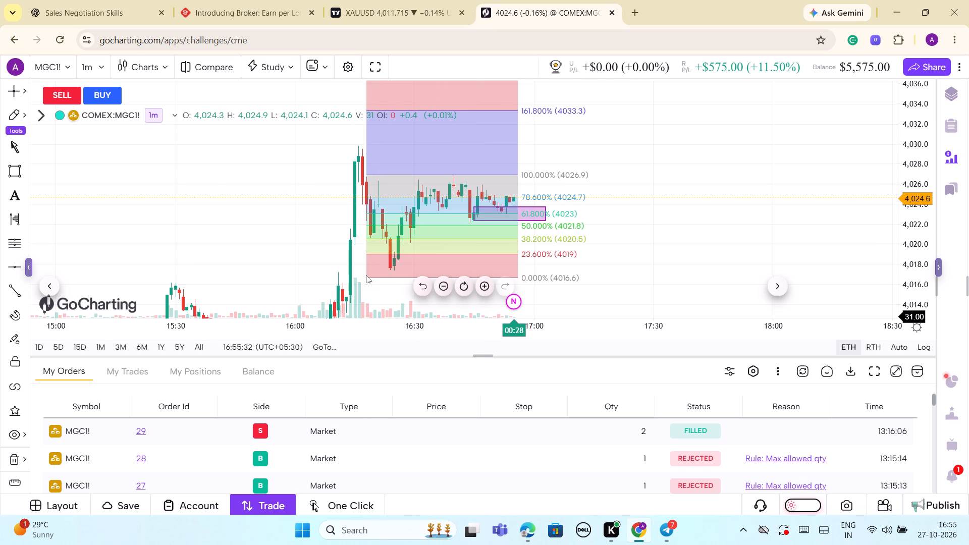
drag(366, 275, 366, 268)
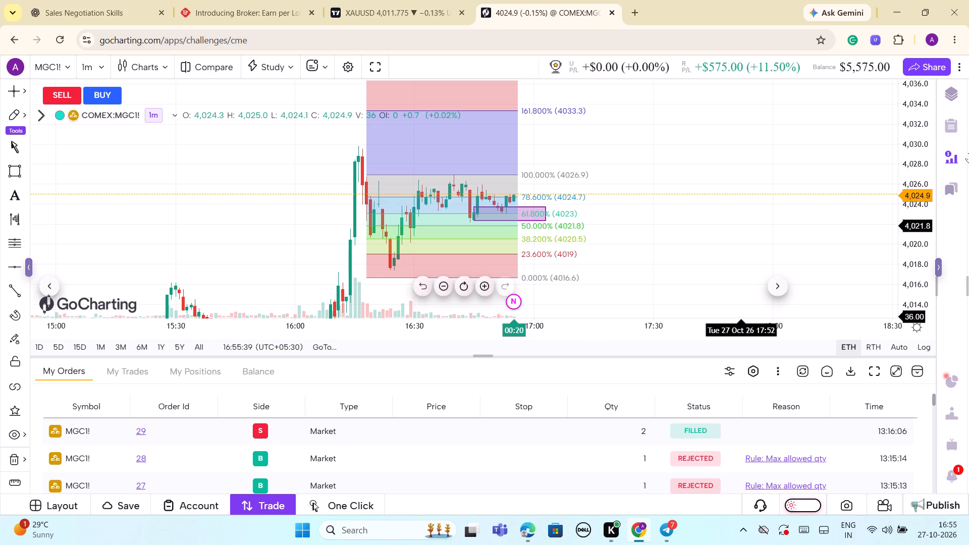
drag(920, 144, 919, 158)
drag(680, 134, 694, 85)
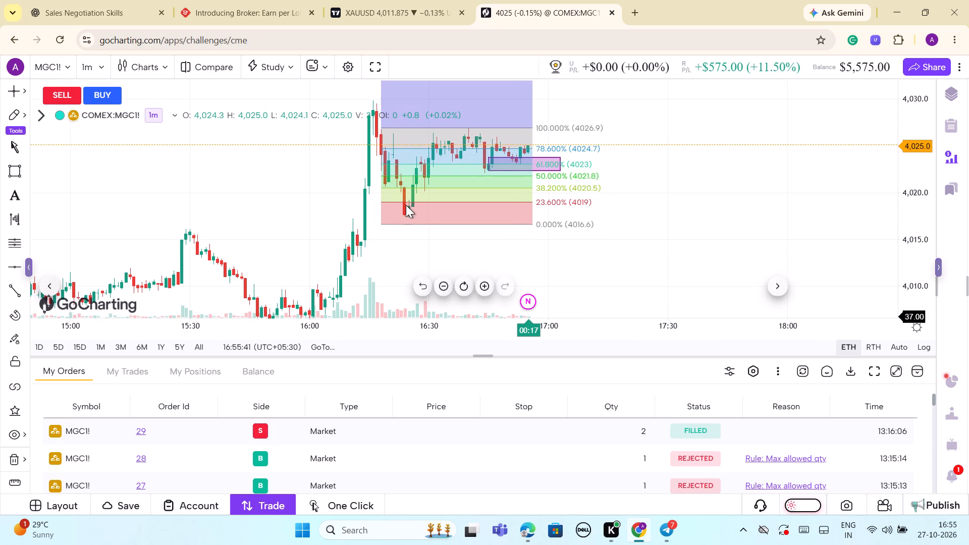
drag(379, 226, 385, 217)
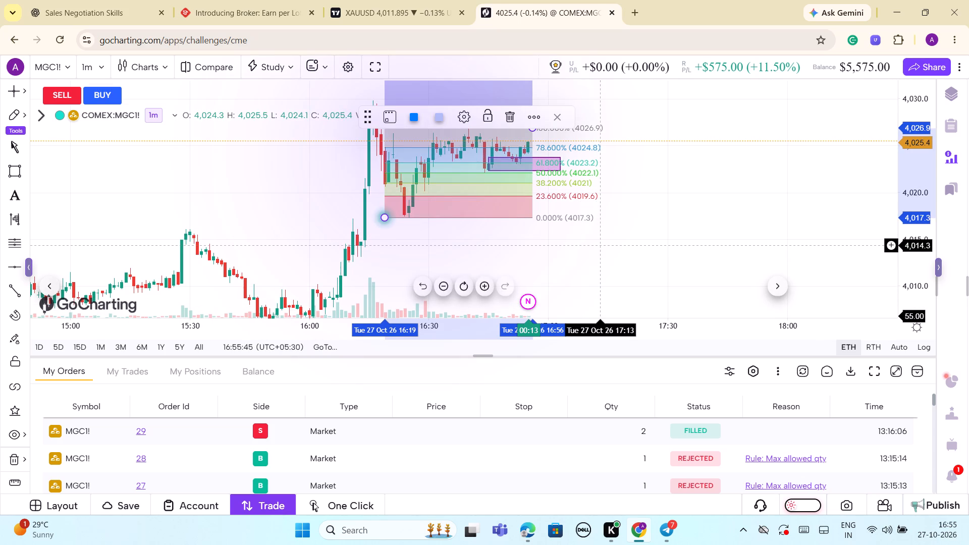
click(641, 202)
Examine how the latest 1-minute candles behave around the rectangle zone and the adjusted Fibonacci levels.
drag(639, 180, 642, 206)
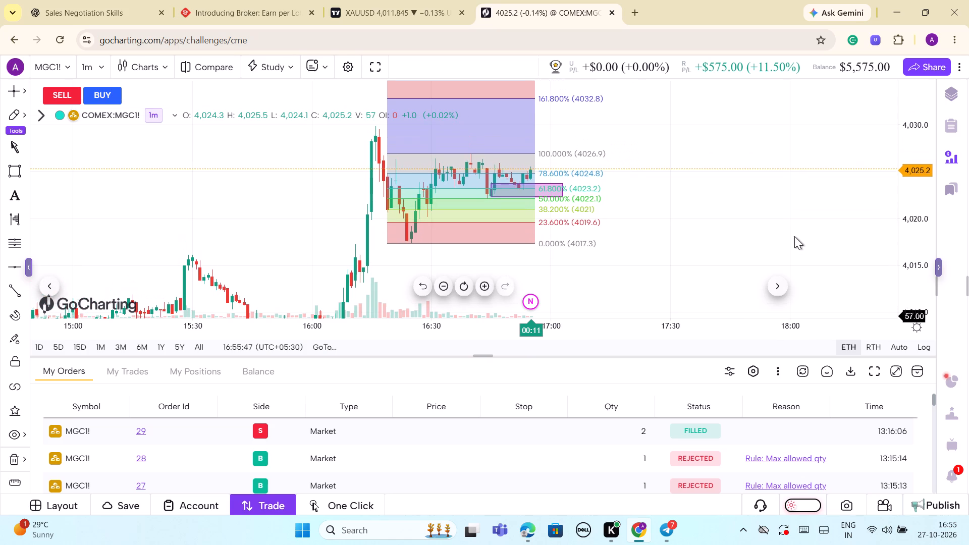
drag(913, 264, 914, 215)
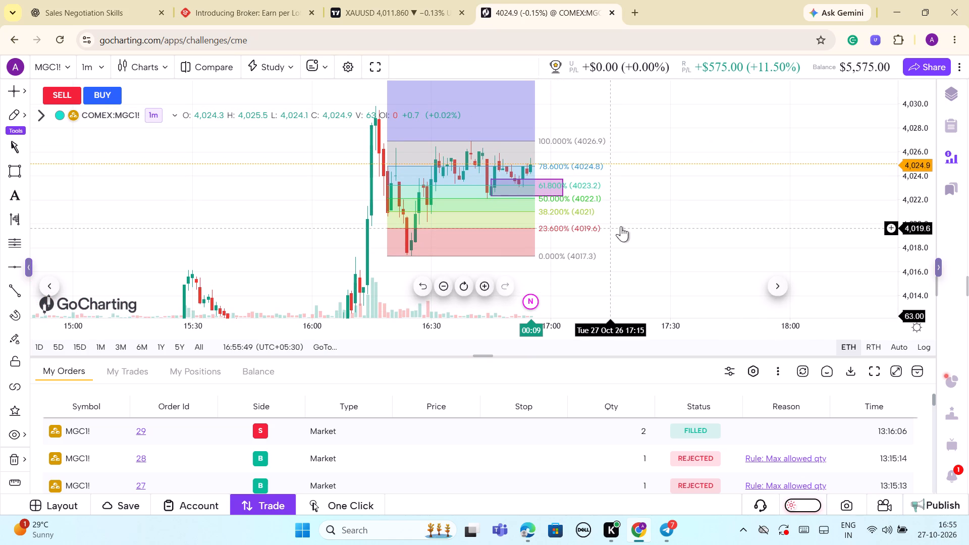
scroll(664, 230, up, 4)
scroll(664, 230, down, 2)
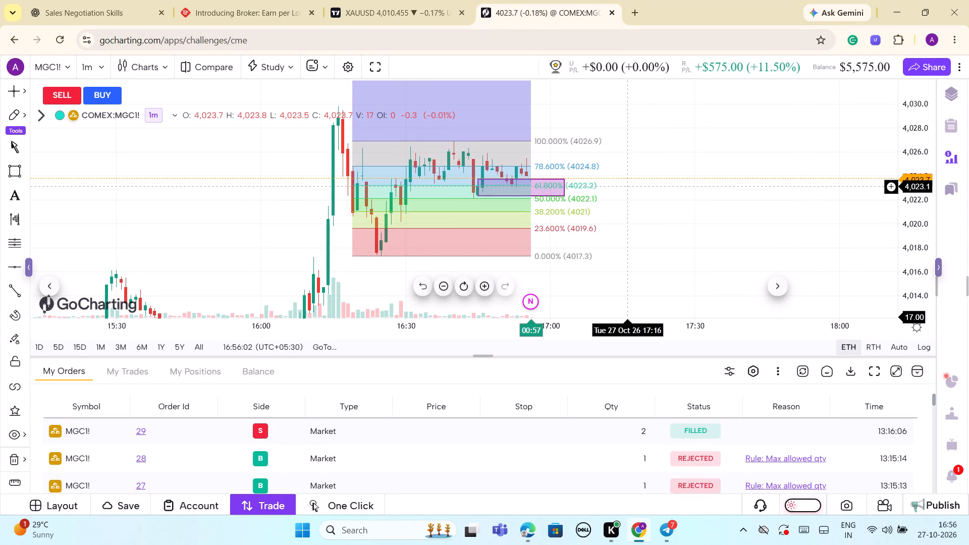
scroll(629, 186, up, 4)
scroll(630, 184, down, 3)
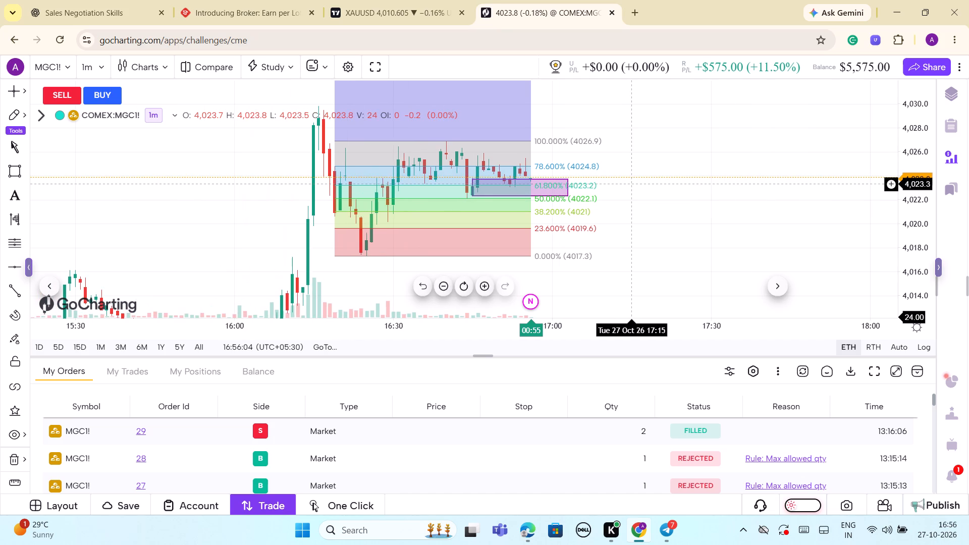
scroll(630, 184, down, 2)
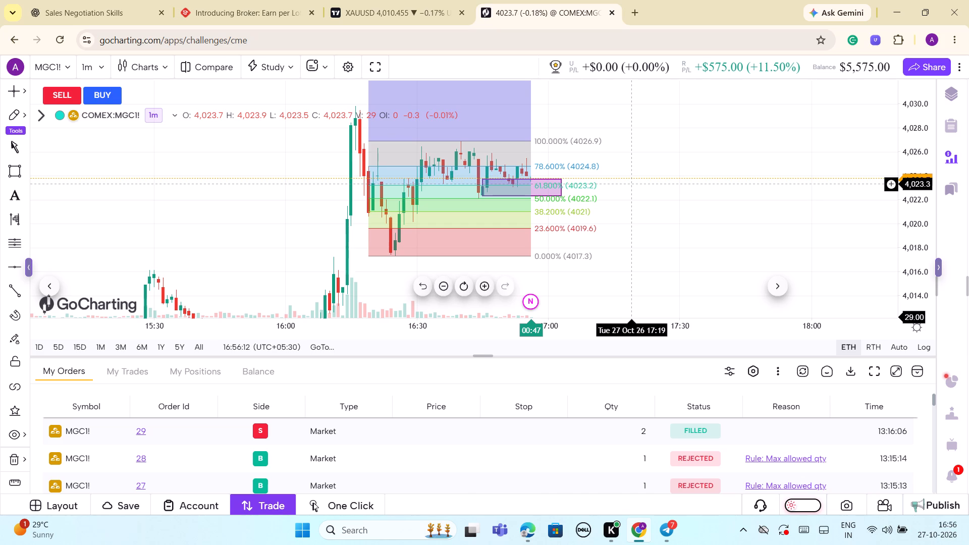
drag(902, 123, 902, 135)
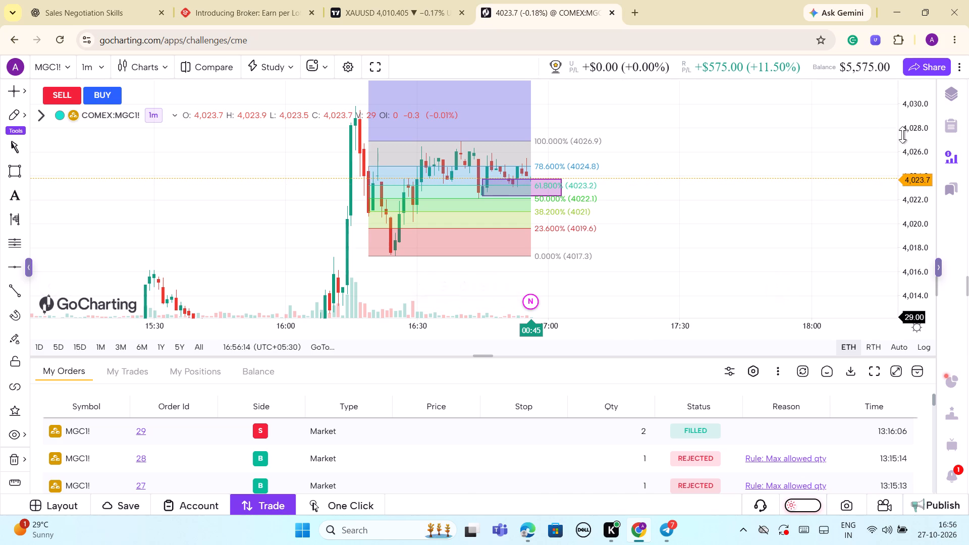
drag(902, 135, 902, 139)
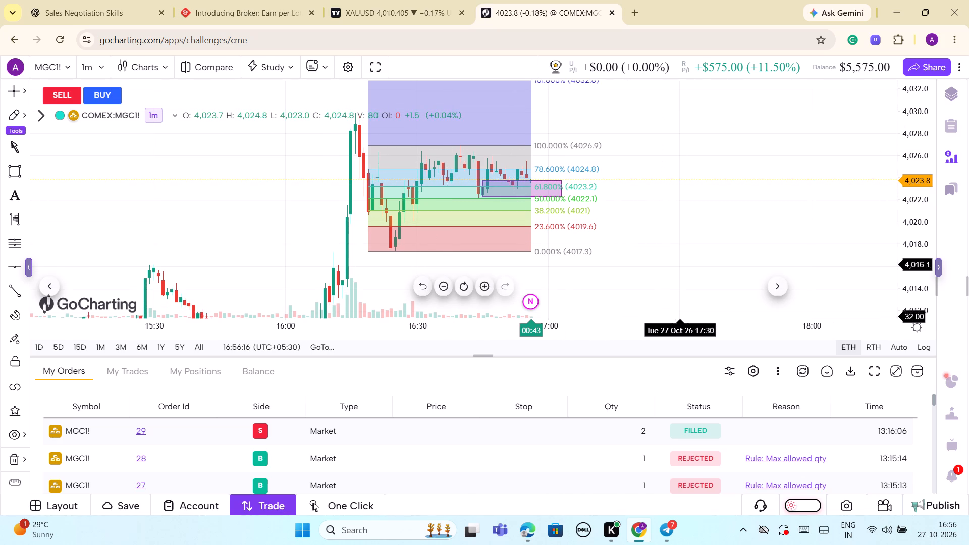
drag(682, 265, 694, 243)
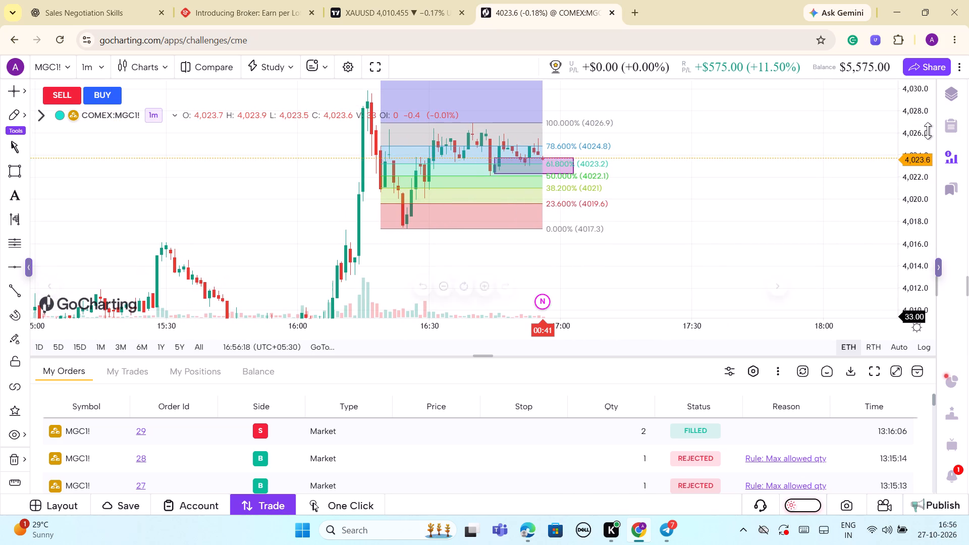
drag(924, 126, 918, 160)
scroll(718, 207, up, 2)
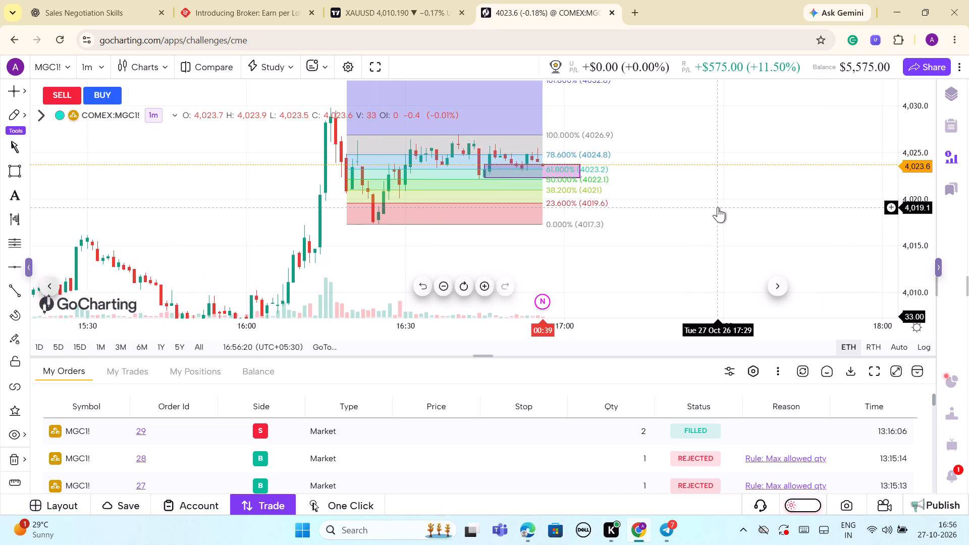
scroll(718, 207, down, 4)
drag(917, 254, 917, 224)
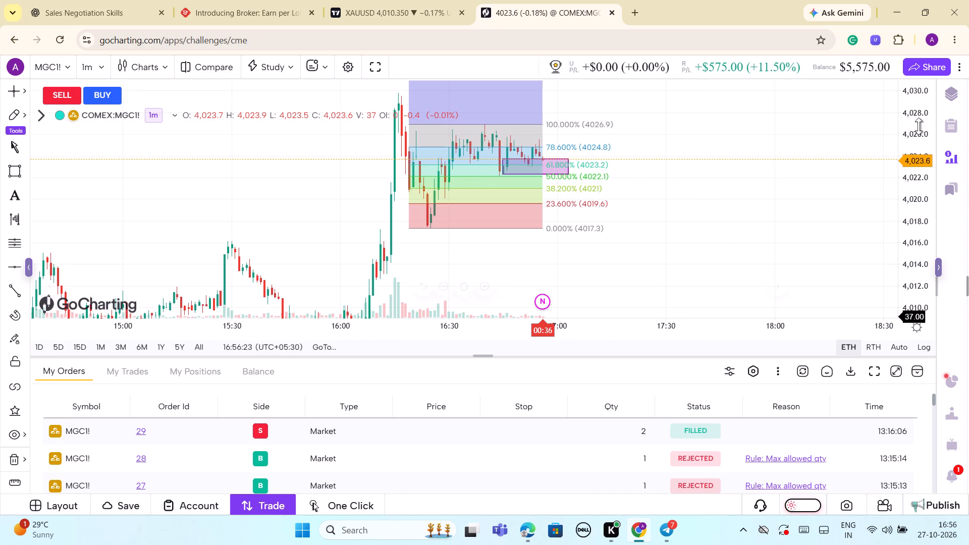
drag(922, 113, 919, 139)
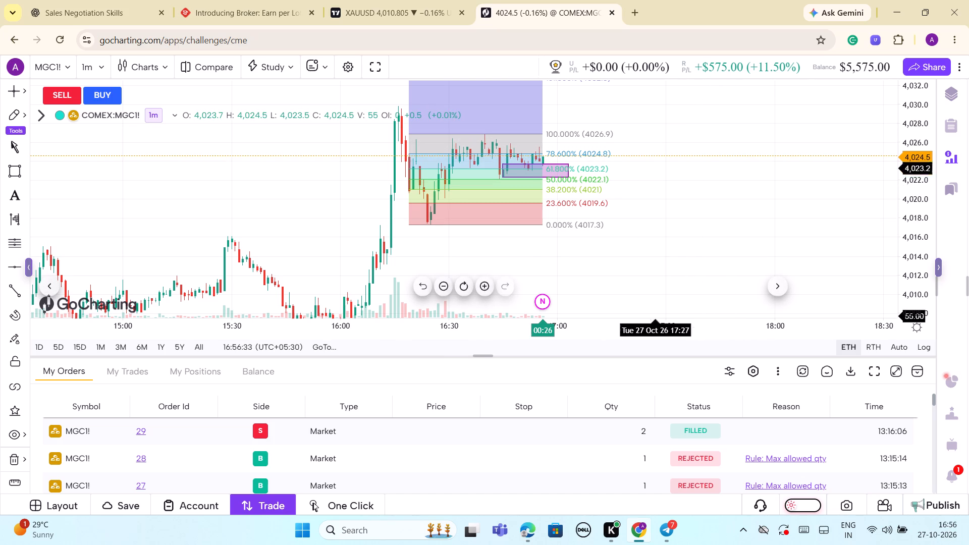
scroll(631, 185, up, 1)
drag(905, 184, 908, 203)
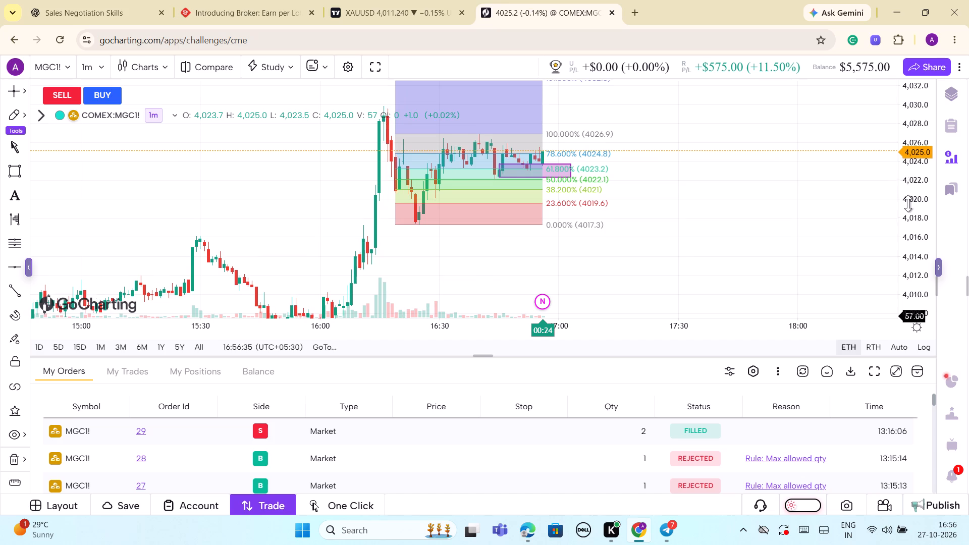
drag(908, 203, 910, 210)
Buy MGC1! at market with repeated one-contract orders to build a long position of 2 contracts.
triple_click(103, 94)
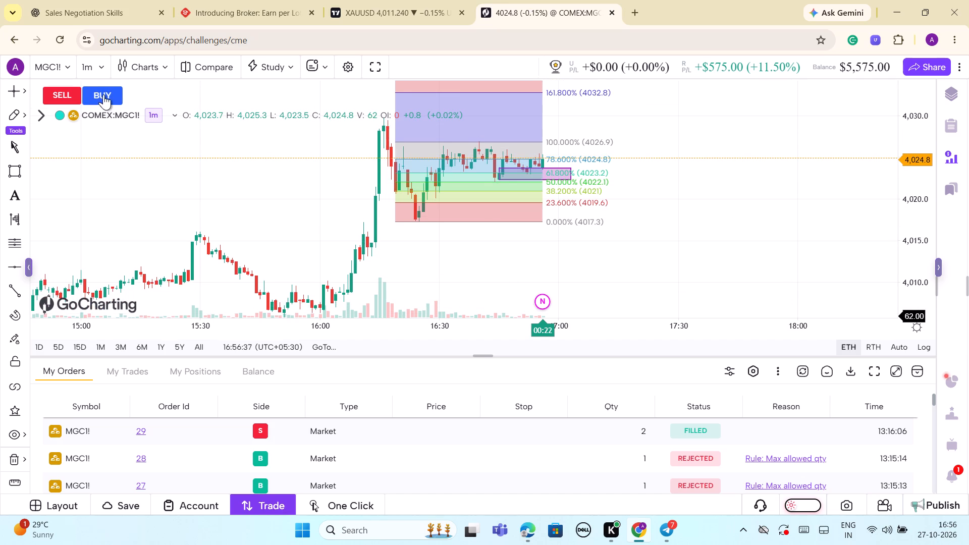
click(103, 94)
triple_click(103, 94)
triple_click(103, 94)
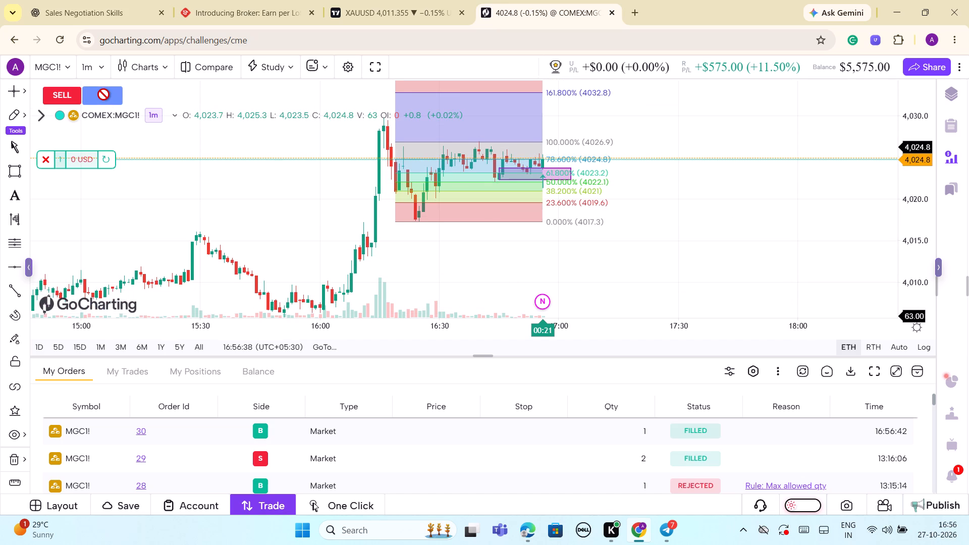
triple_click(103, 94)
triple_click(103, 94)
click(103, 94)
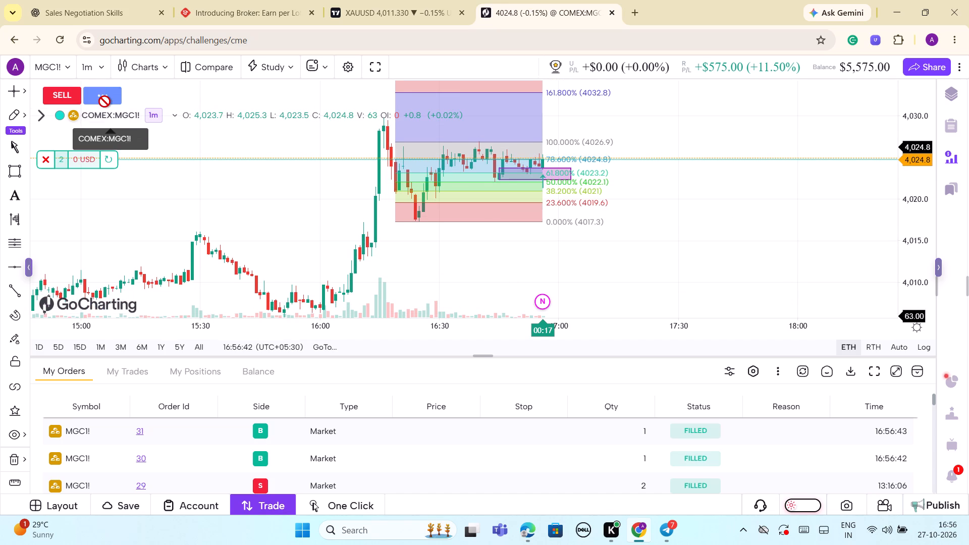
triple_click(105, 100)
triple_click(106, 100)
triple_click(106, 100)
triple_click(106, 100)
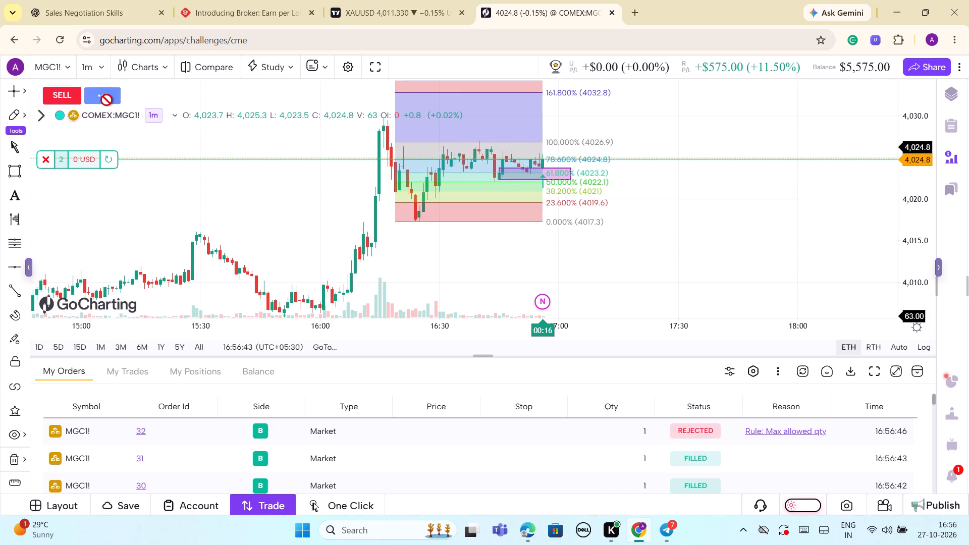
Delete the Fibonacci retracement from the MGC1! 1-minute chart, keeping the purple rectangle zone.
drag(752, 249, 738, 300)
drag(912, 249, 917, 279)
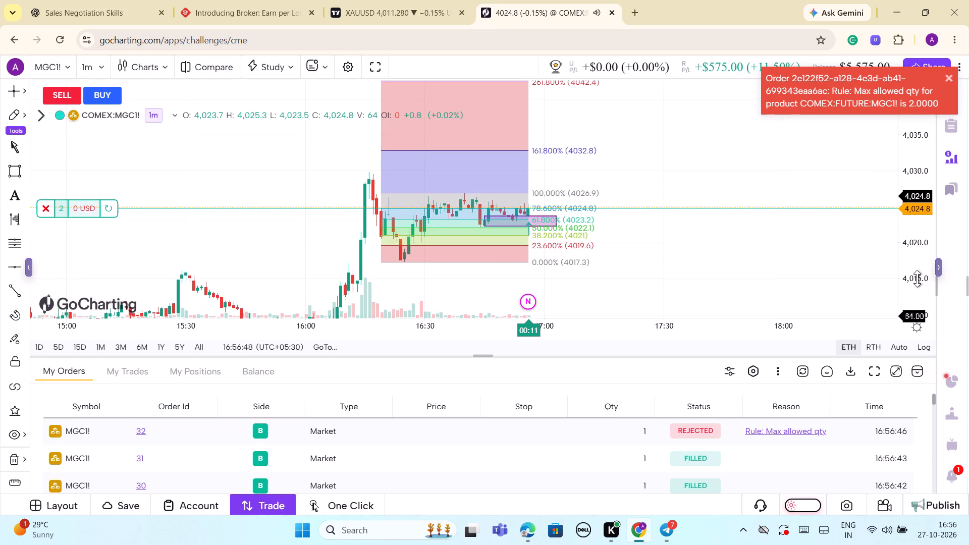
drag(917, 279, 917, 278)
scroll(631, 239, down, 3)
scroll(659, 252, up, 3)
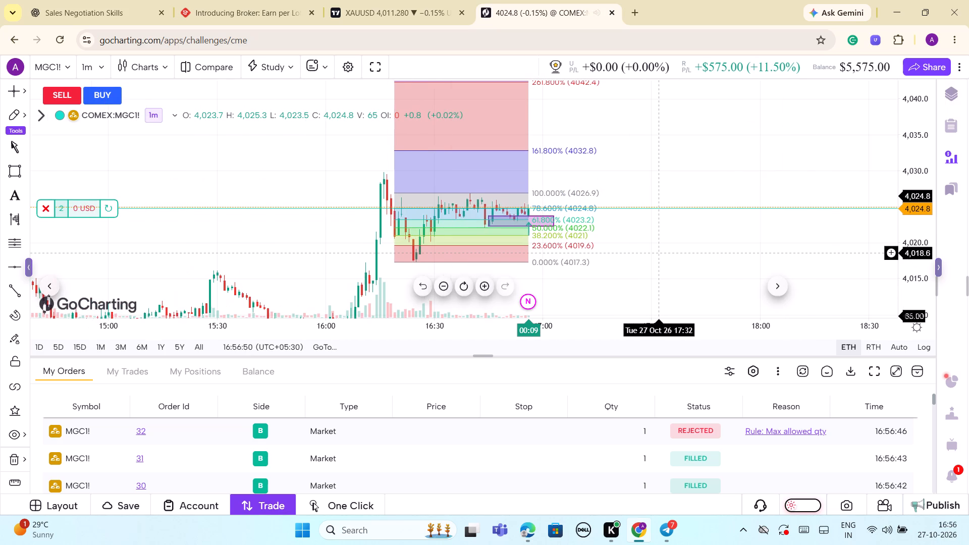
scroll(659, 252, up, 2)
drag(918, 143, 923, 170)
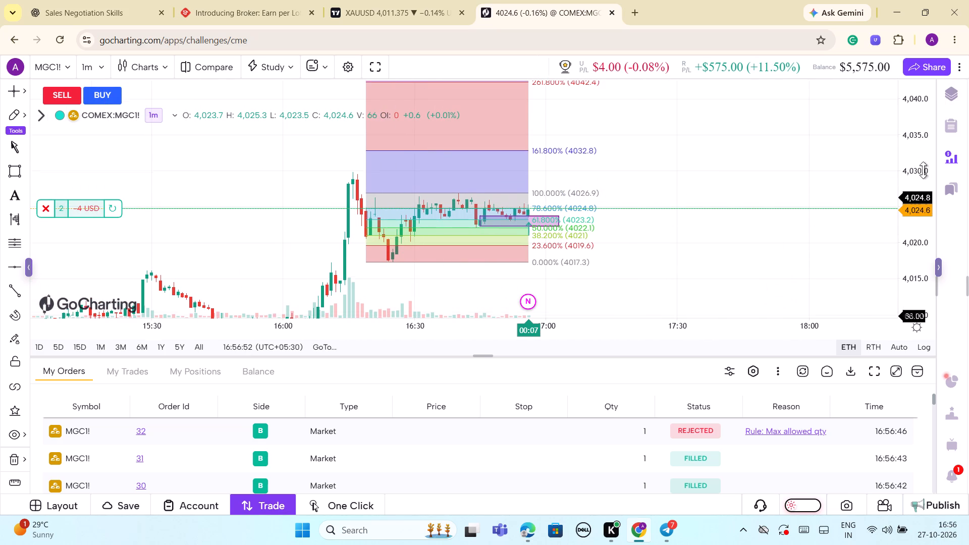
drag(923, 170, 923, 173)
drag(608, 254, 644, 254)
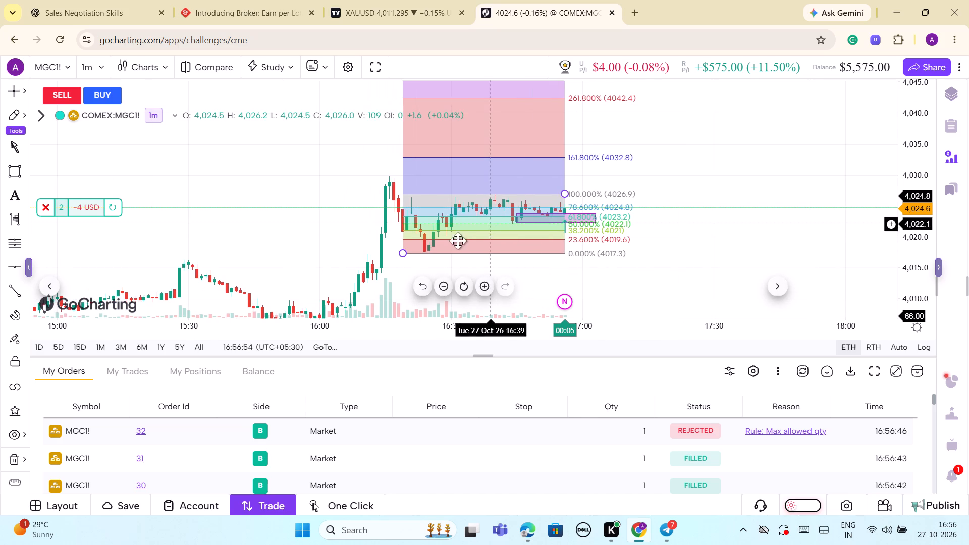
click(399, 251)
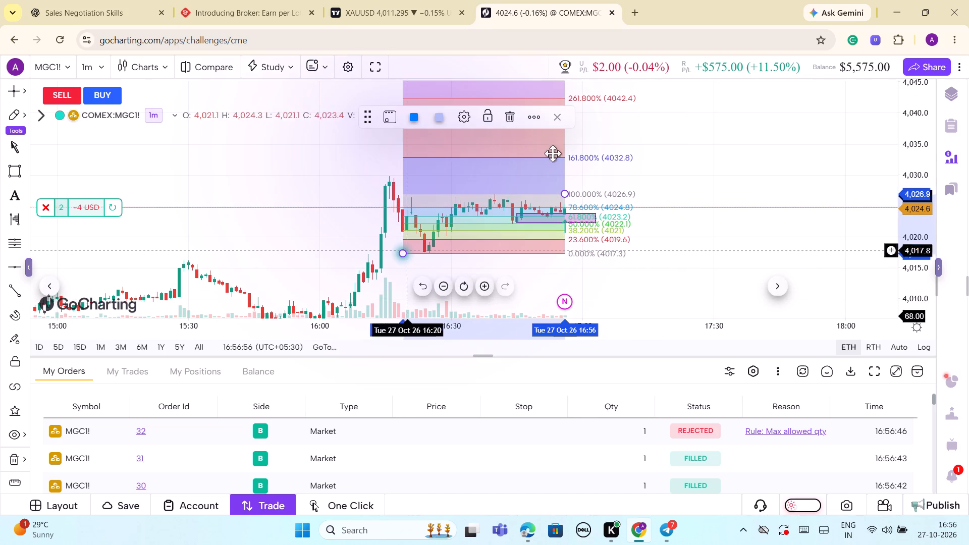
click(506, 117)
Examine the open long position's entry level and the rectangle zone against the wider 1-minute rally and consolidation.
scroll(605, 134, up, 1)
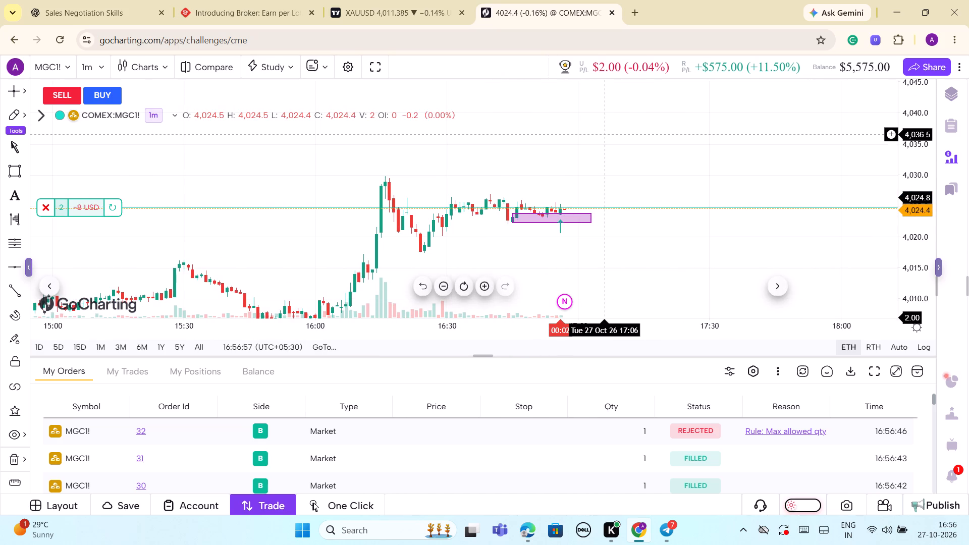
scroll(605, 140, down, 3)
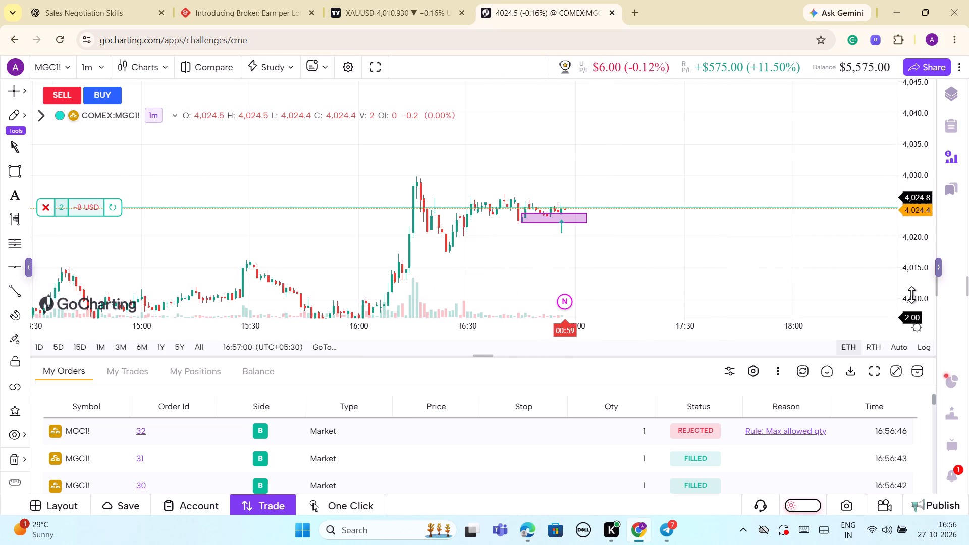
drag(912, 271, 914, 239)
scroll(652, 241, down, 2)
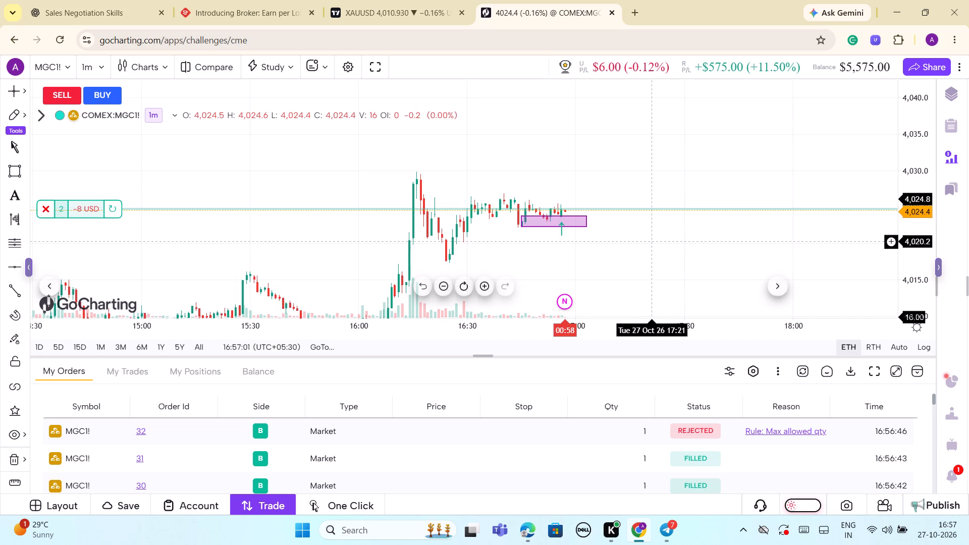
drag(614, 235, 613, 268)
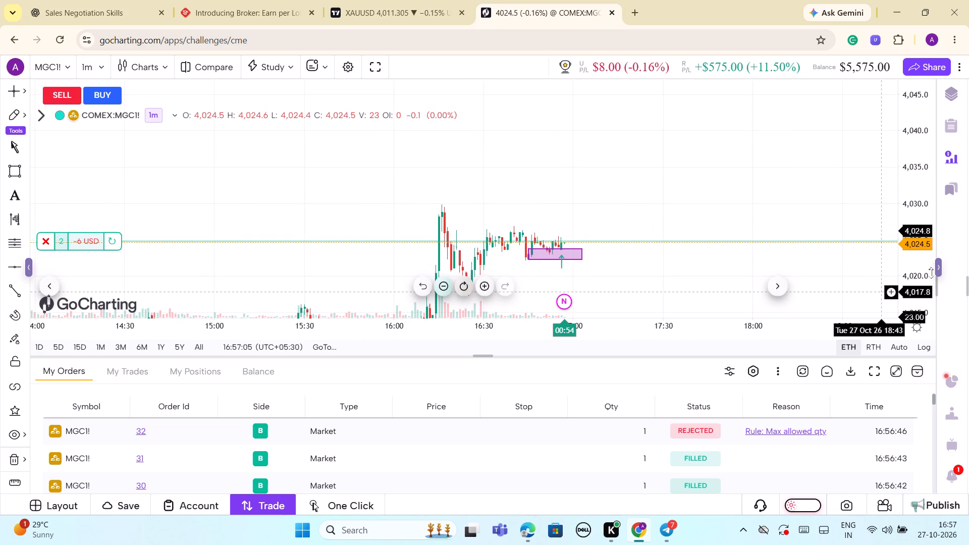
drag(922, 131, 923, 166)
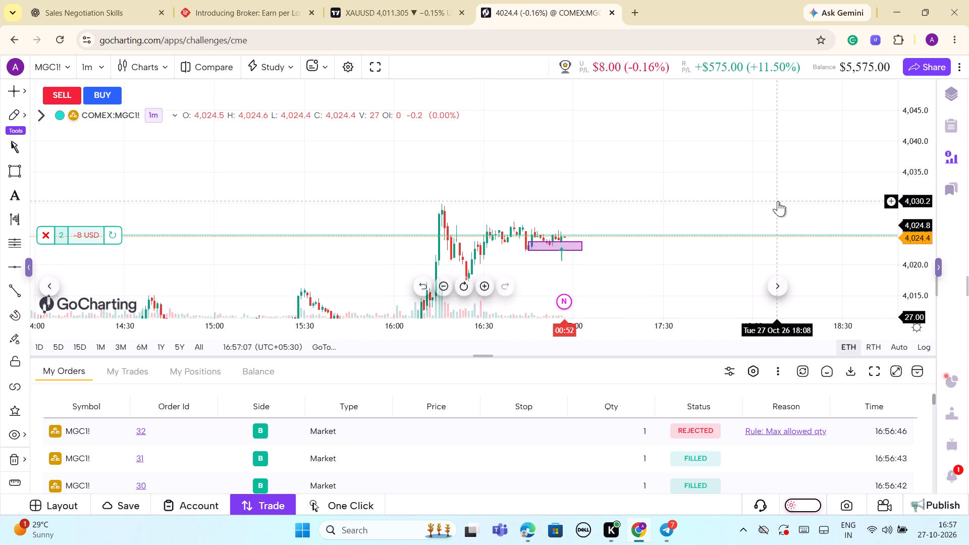
scroll(778, 201, down, 4)
scroll(778, 201, up, 4)
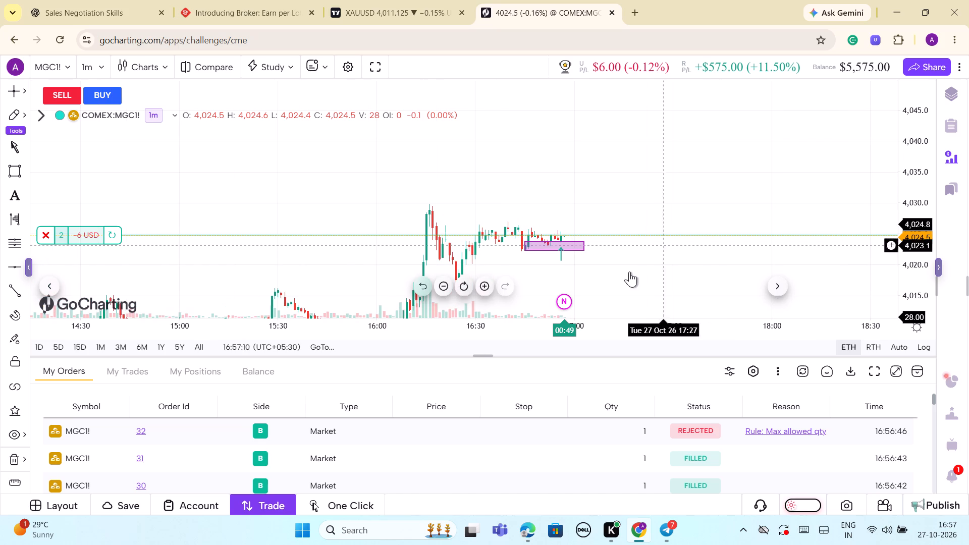
drag(629, 271, 679, 197)
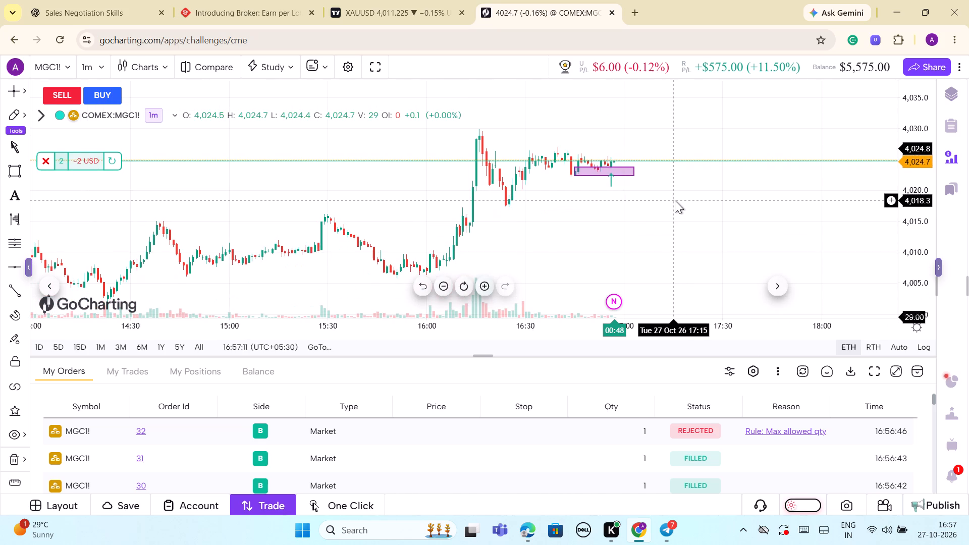
drag(673, 202, 655, 232)
scroll(627, 230, up, 3)
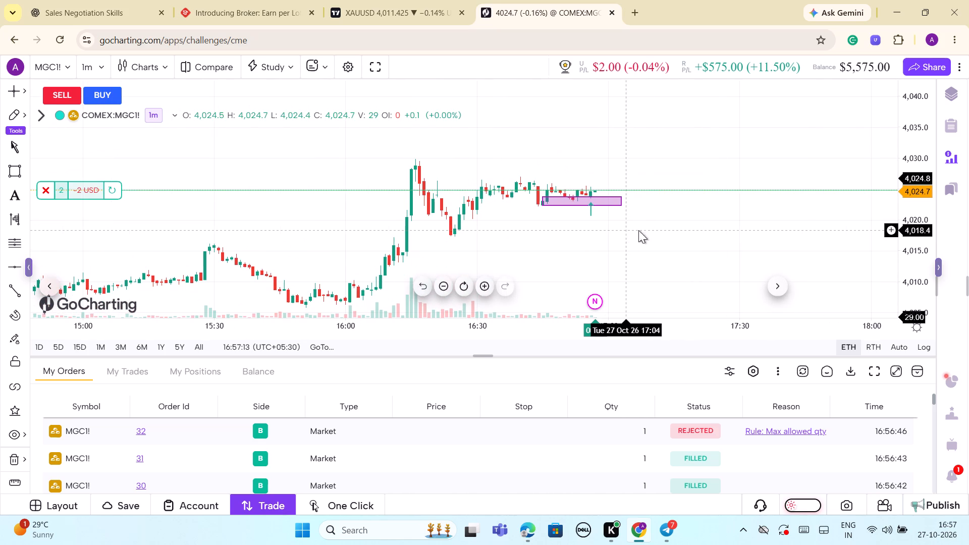
Examine the latest 1-minute candles above the rectangle zone relative to the long position's entry price.
drag(914, 278, 931, 158)
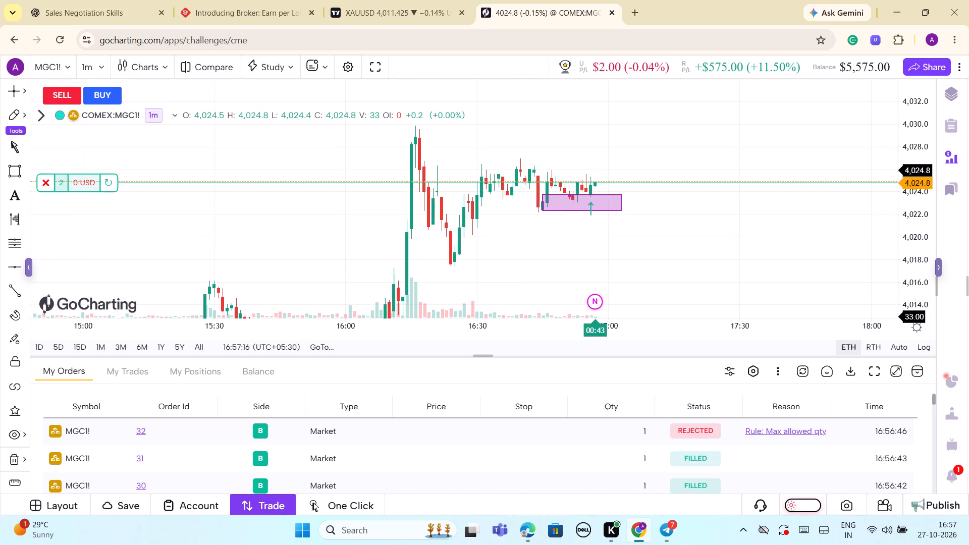
drag(318, 213, 343, 238)
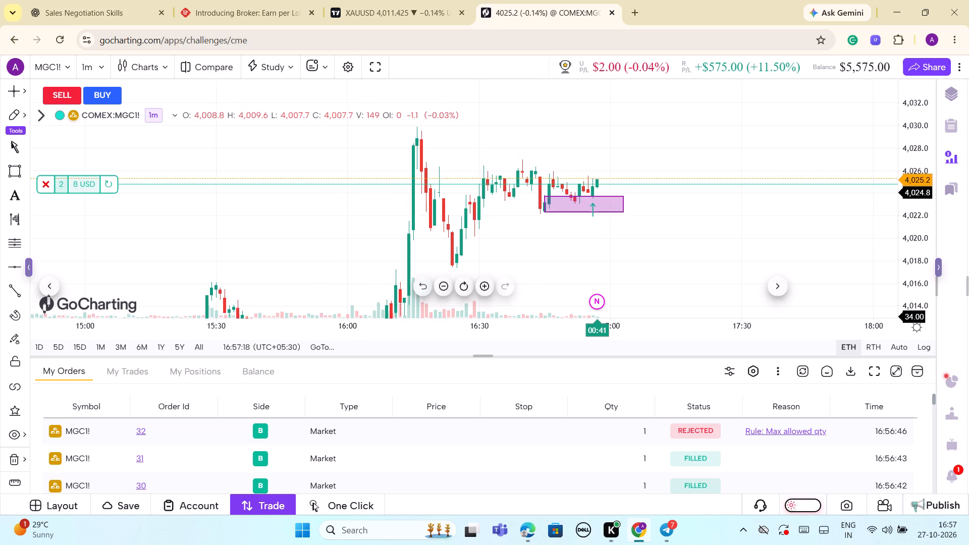
drag(343, 238, 346, 243)
drag(916, 290, 932, 208)
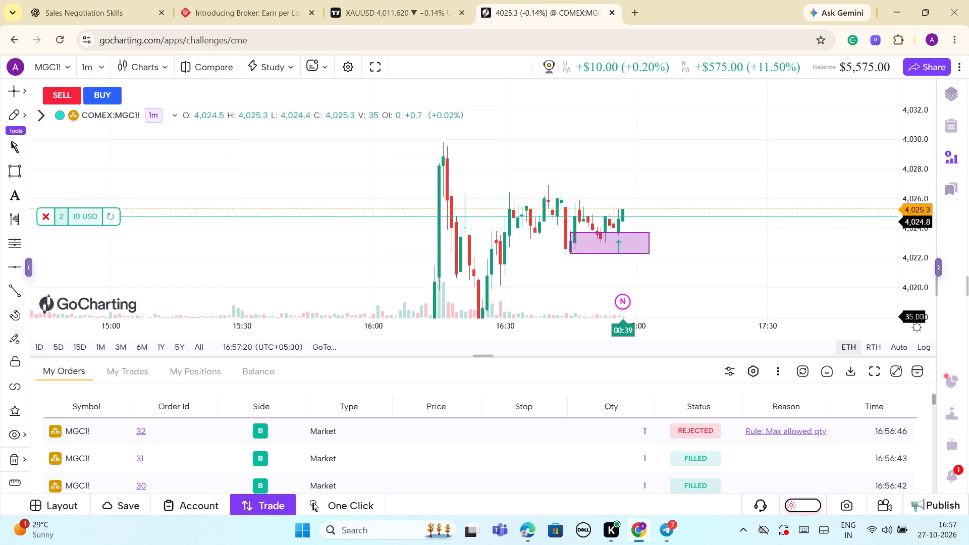
drag(932, 208, 932, 177)
drag(735, 152, 749, 82)
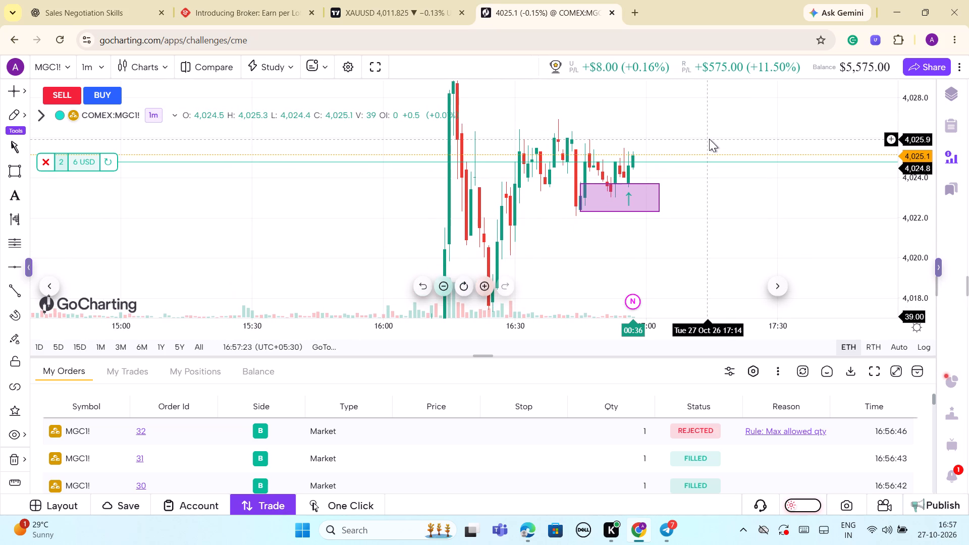
drag(913, 99, 909, 168)
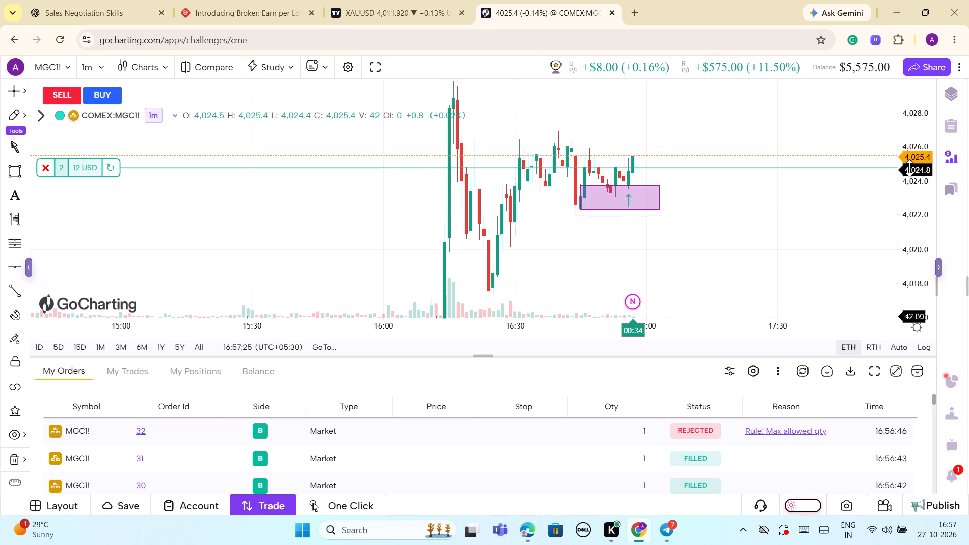
drag(909, 168, 909, 171)
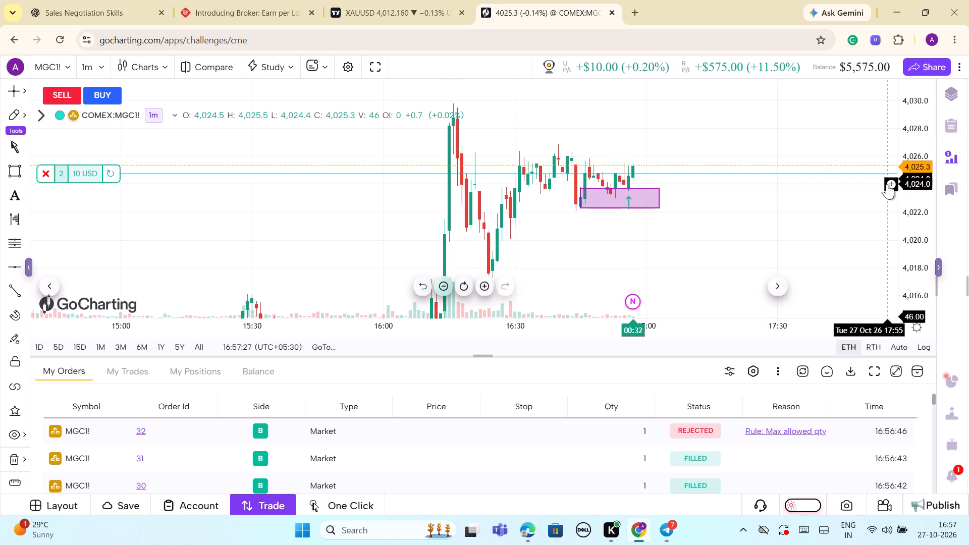
drag(921, 270, 919, 208)
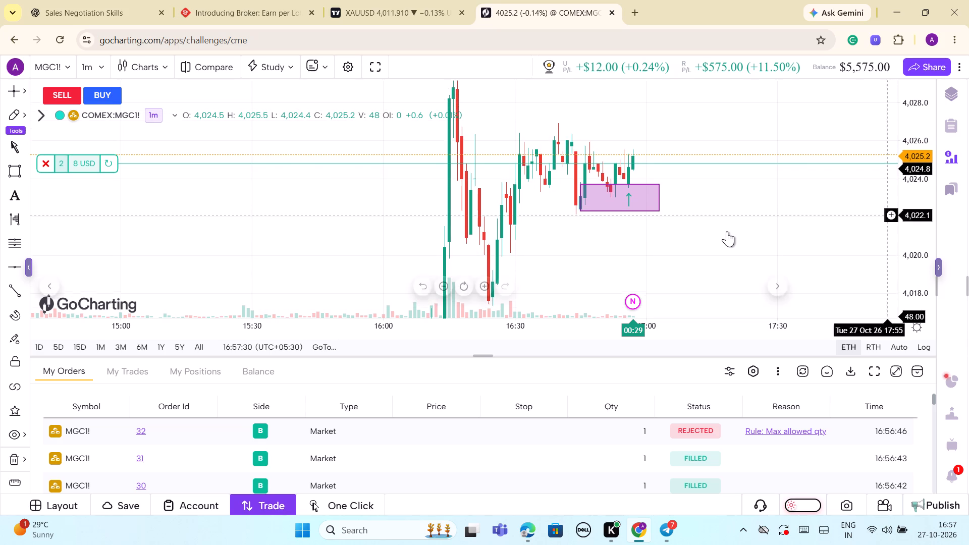
drag(722, 210, 701, 232)
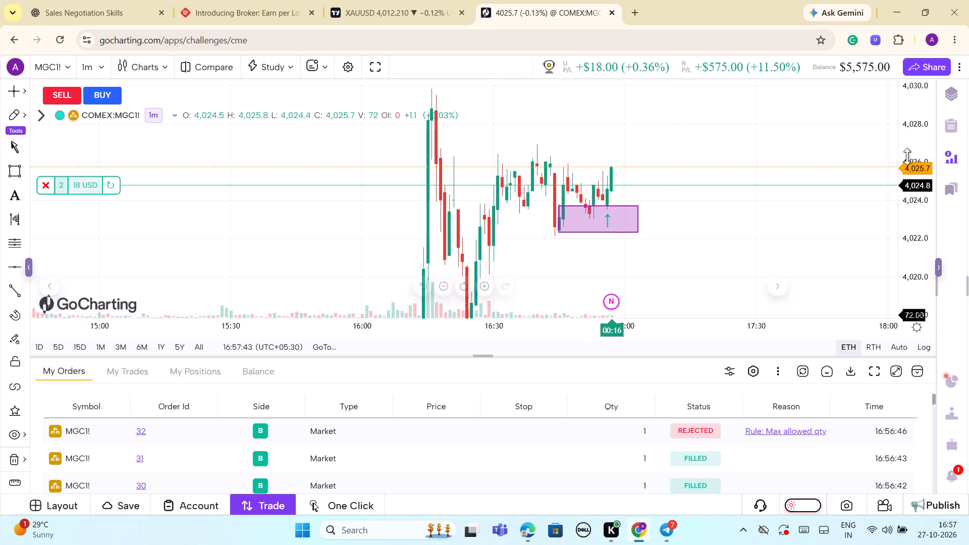
Examine the 16:57 candle at close scale against the entry line, the rectangle zone and the recent consolidation highs.
drag(913, 119, 915, 145)
scroll(705, 136, up, 2)
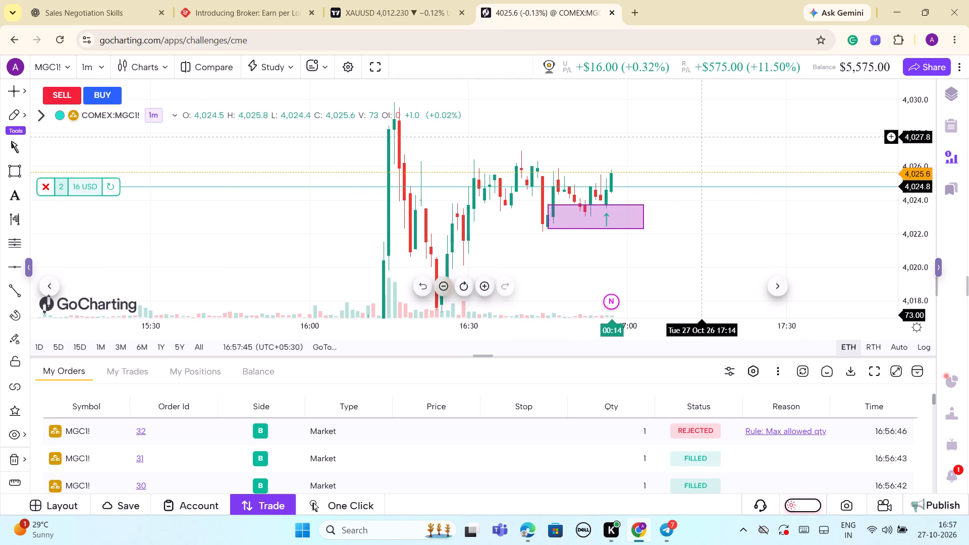
drag(906, 267, 887, 156)
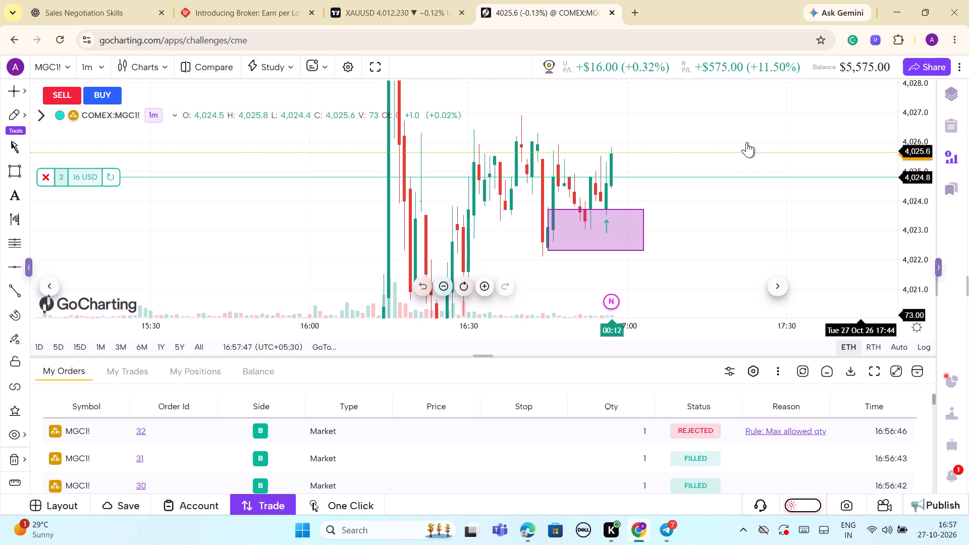
drag(902, 104, 904, 135)
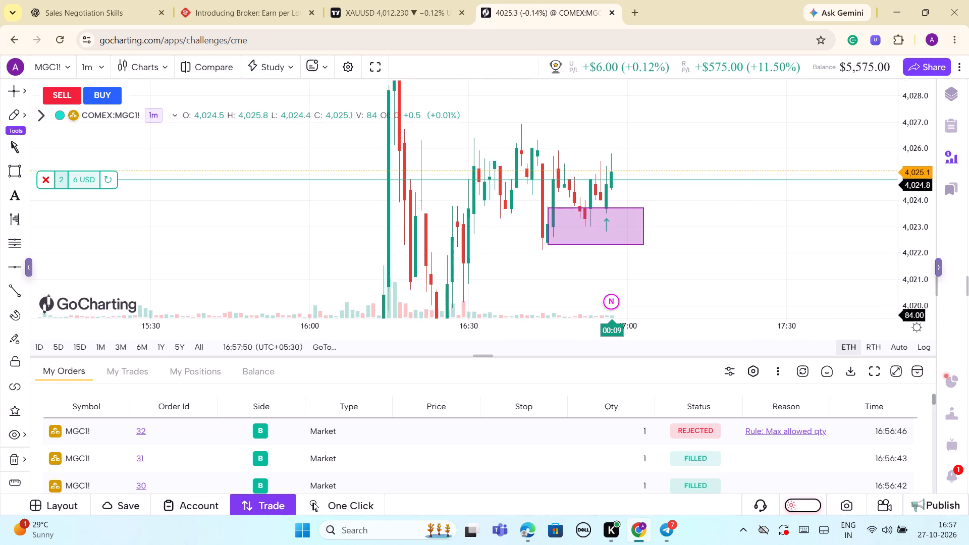
scroll(652, 139, up, 3)
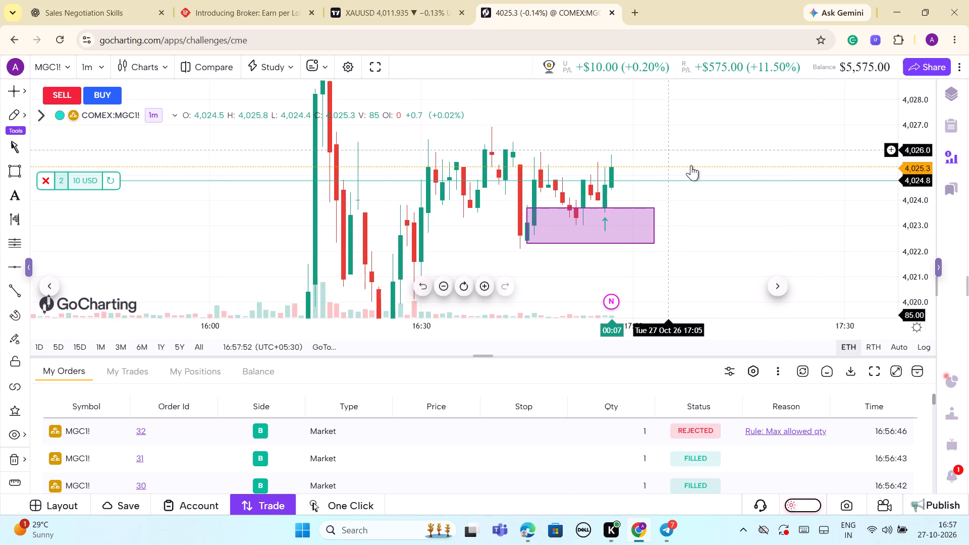
drag(915, 267, 910, 181)
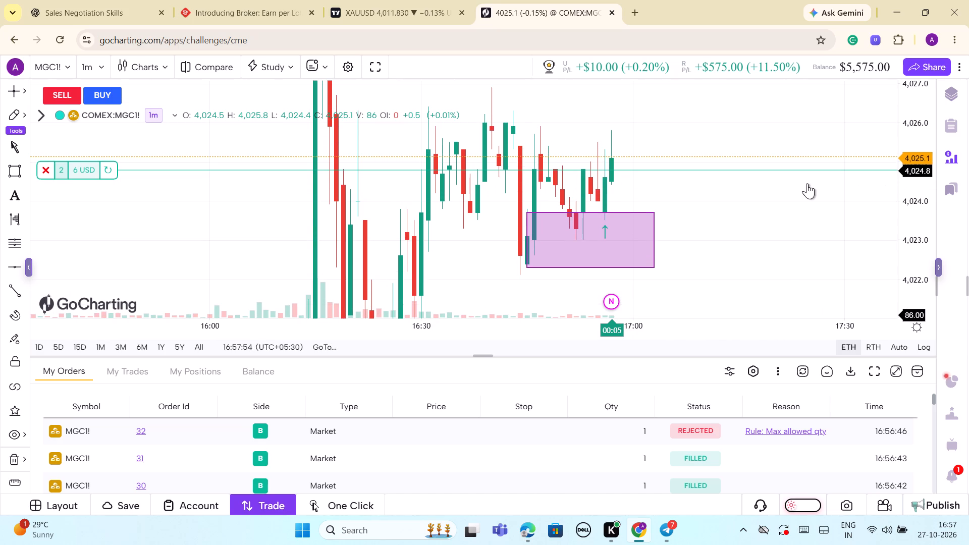
scroll(674, 172, up, 3)
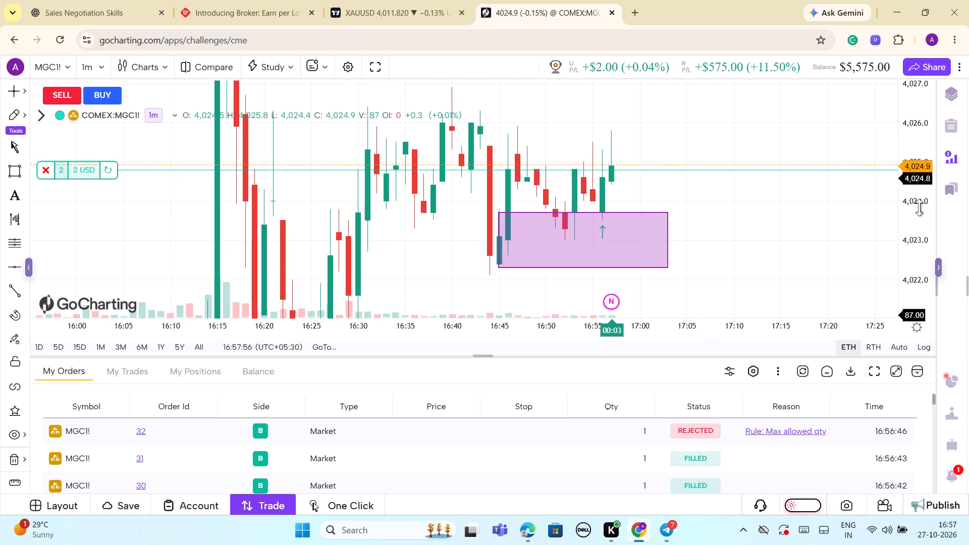
drag(935, 119, 926, 153)
drag(910, 118, 910, 120)
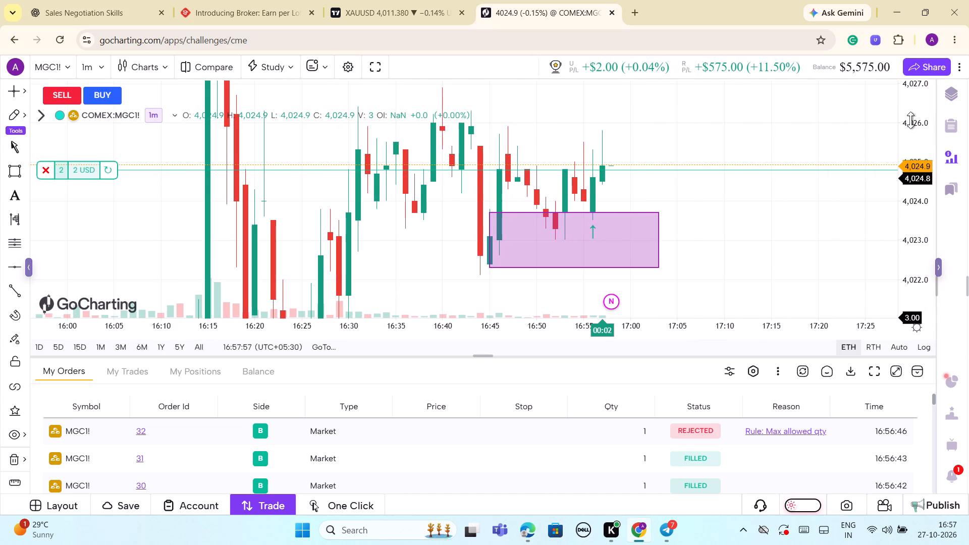
Examine the new 16:58 candle against the long position's entry line, the rectangle zone and the wider price range since 16:15.
drag(910, 120, 910, 177)
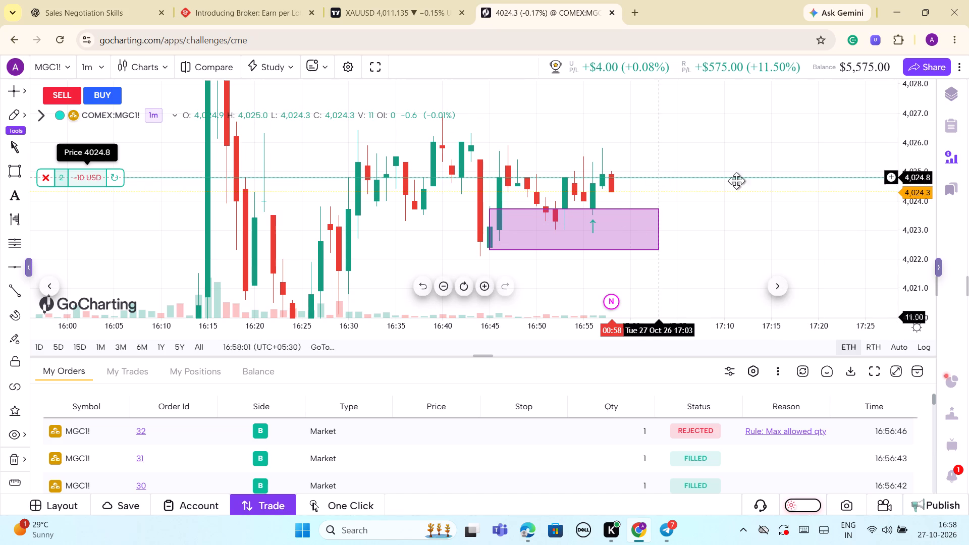
drag(919, 233, 913, 254)
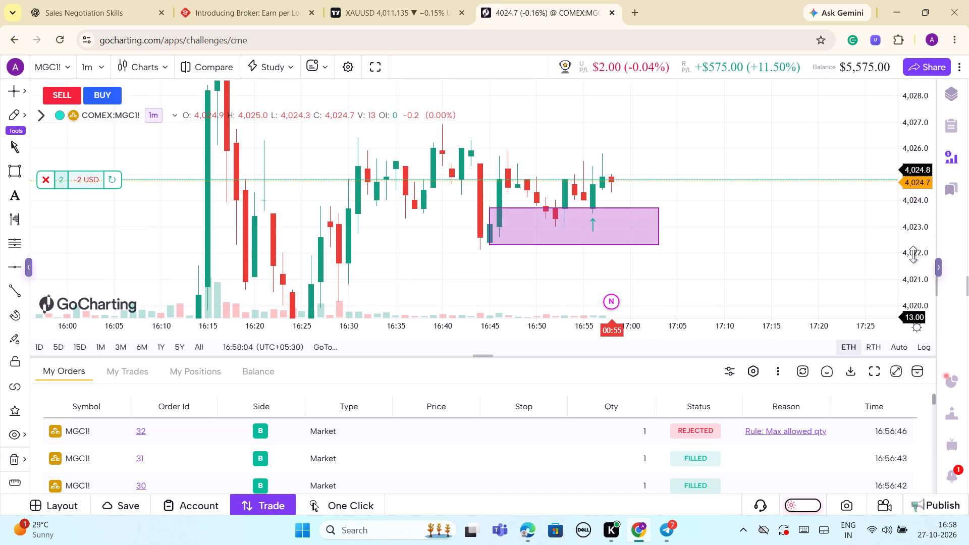
drag(913, 254, 900, 298)
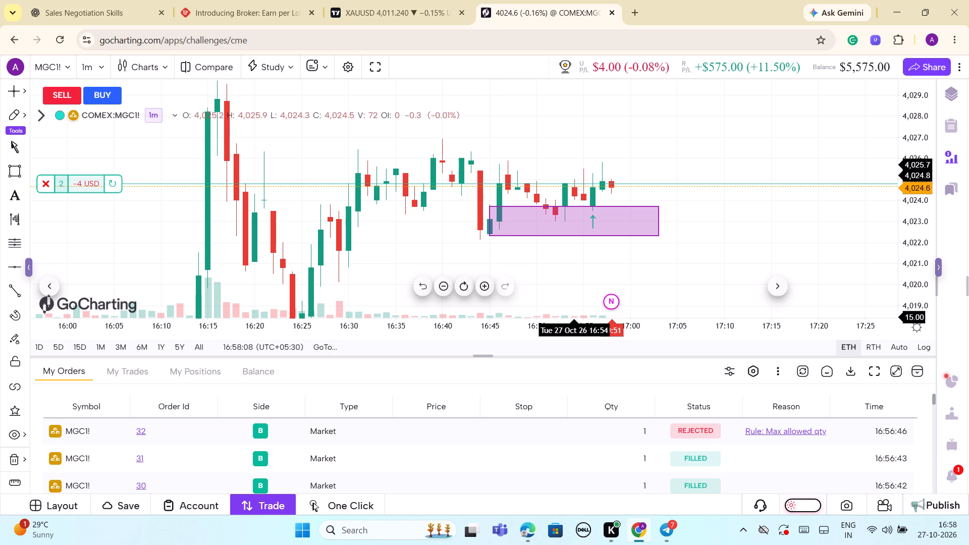
drag(910, 214, 912, 228)
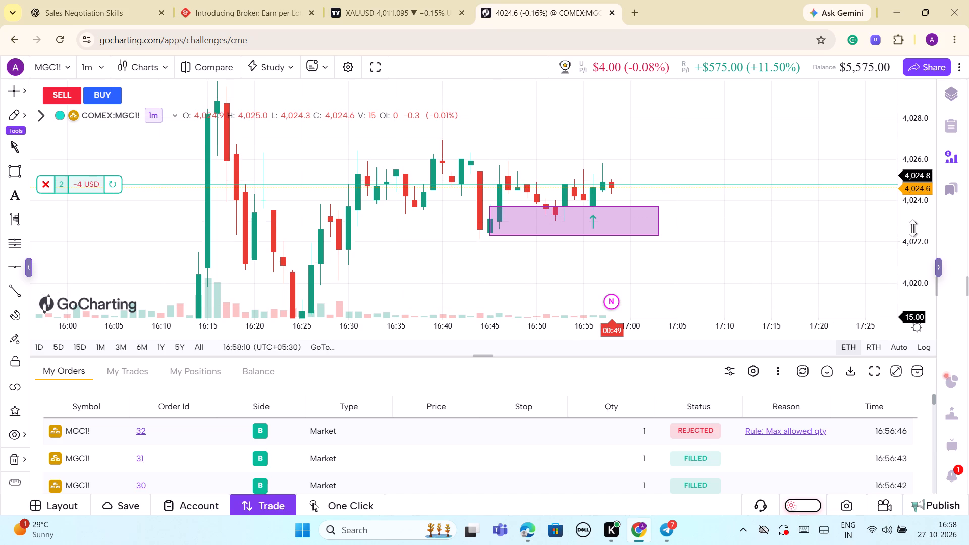
drag(912, 228, 912, 241)
drag(768, 198, 777, 204)
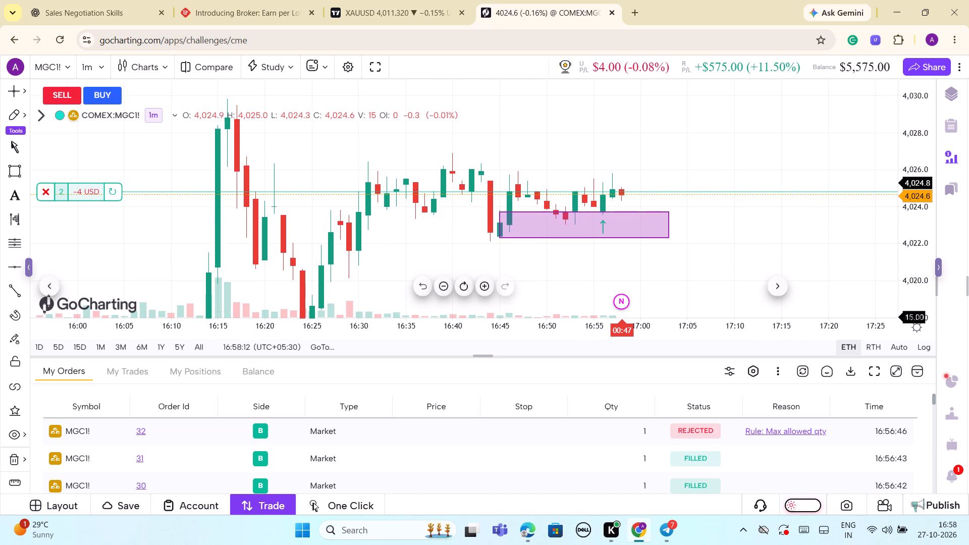
drag(777, 204, 777, 206)
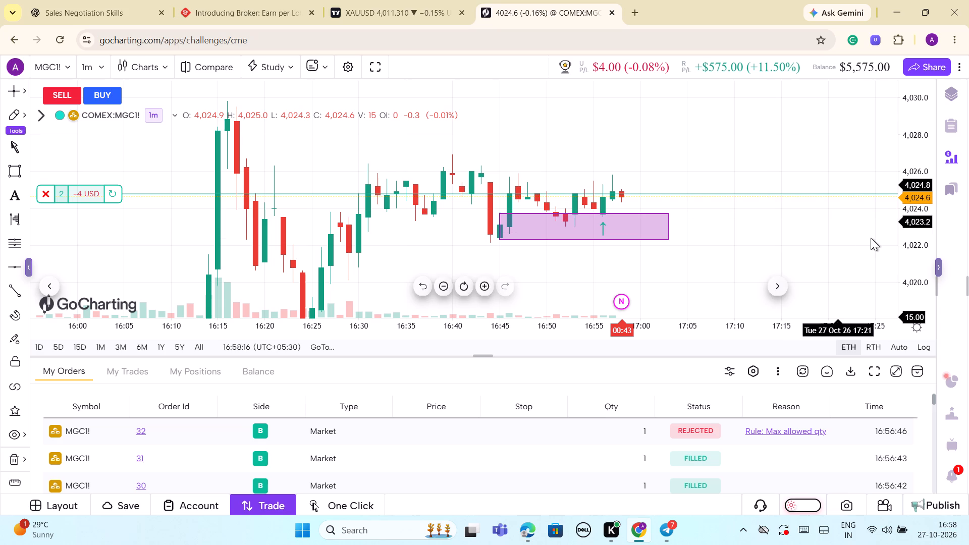
drag(909, 253, 909, 217)
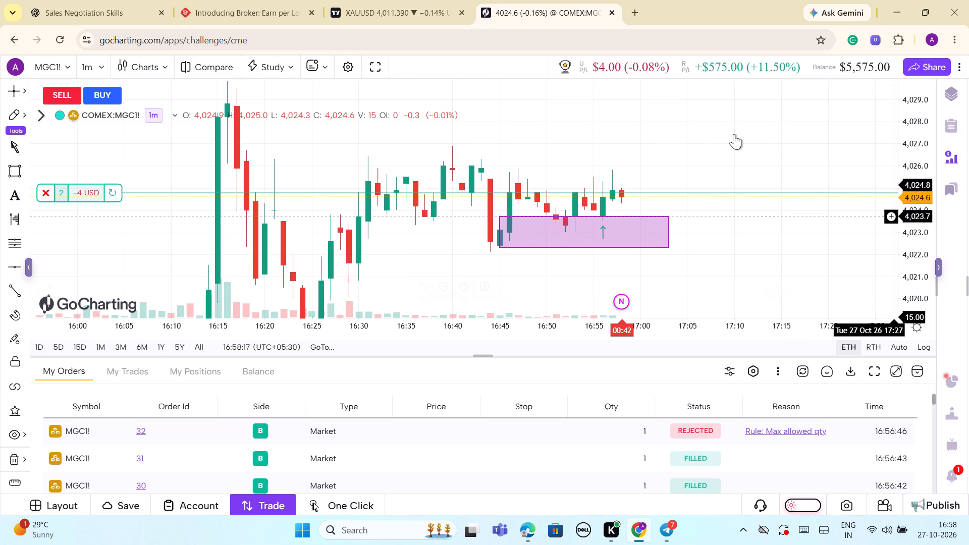
drag(910, 96, 914, 115)
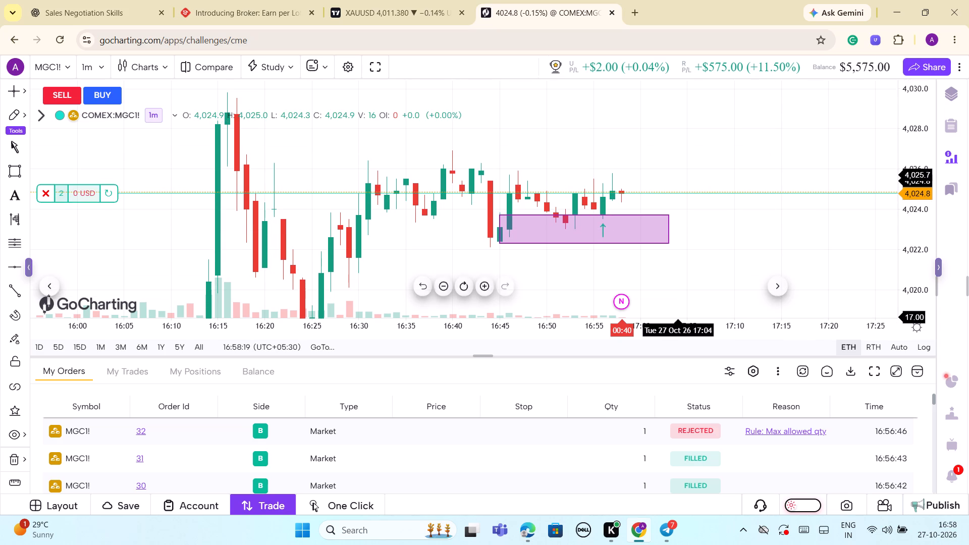
Examine the developing 16:58 candle at an enlarged price scale against the entry line and the 16:30–16:45 consolidation highs.
drag(907, 235, 912, 140)
drag(702, 209, 706, 227)
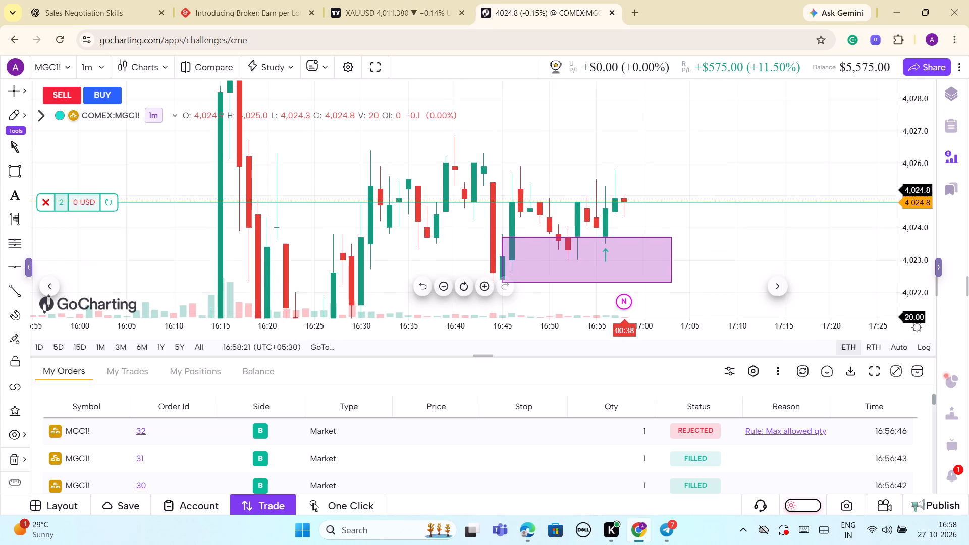
drag(706, 227, 707, 229)
drag(905, 259, 908, 129)
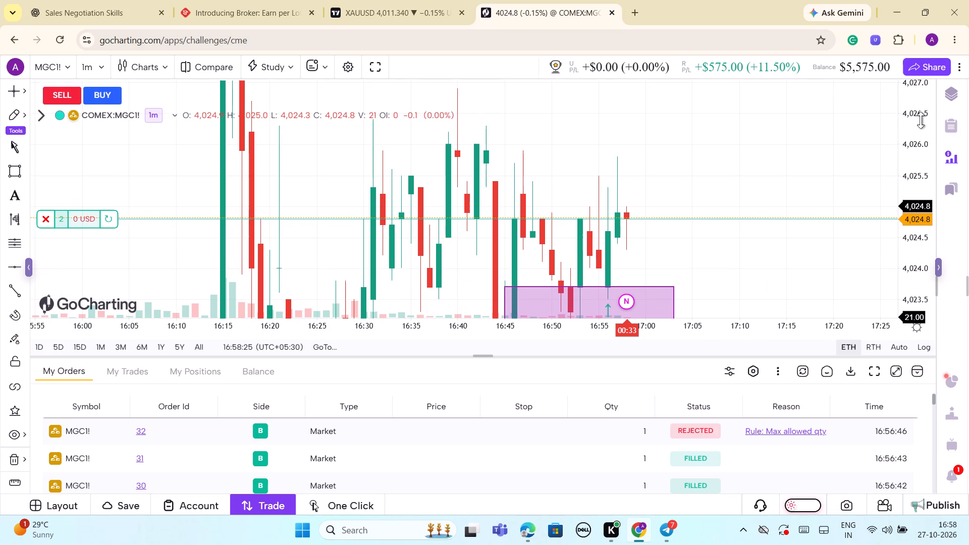
drag(921, 119, 922, 146)
drag(910, 118, 914, 135)
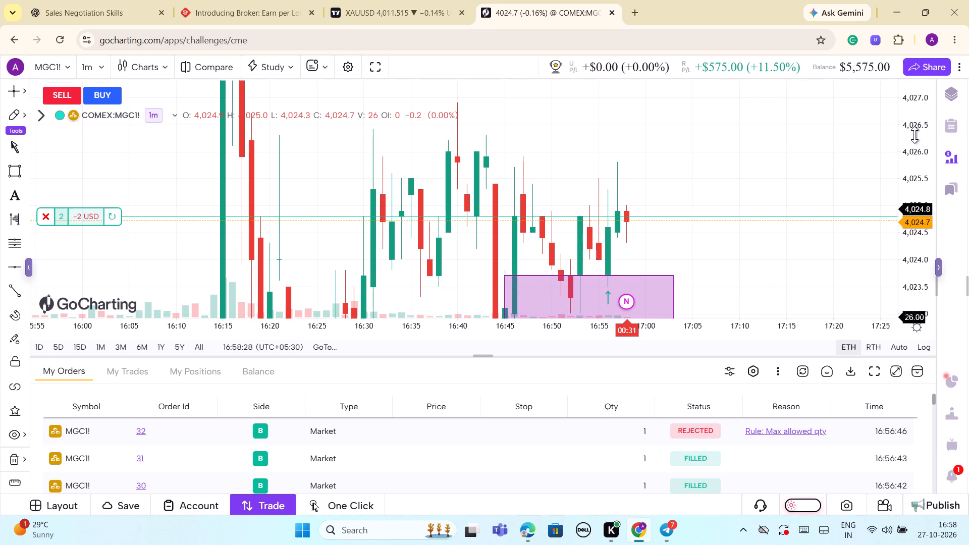
drag(914, 135, 919, 165)
scroll(703, 155, down, 2)
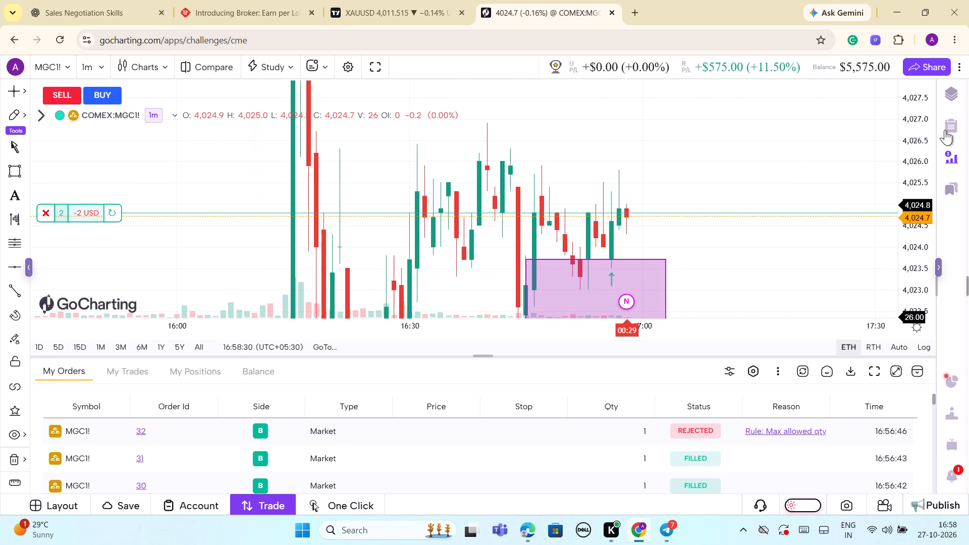
drag(910, 120, 910, 155)
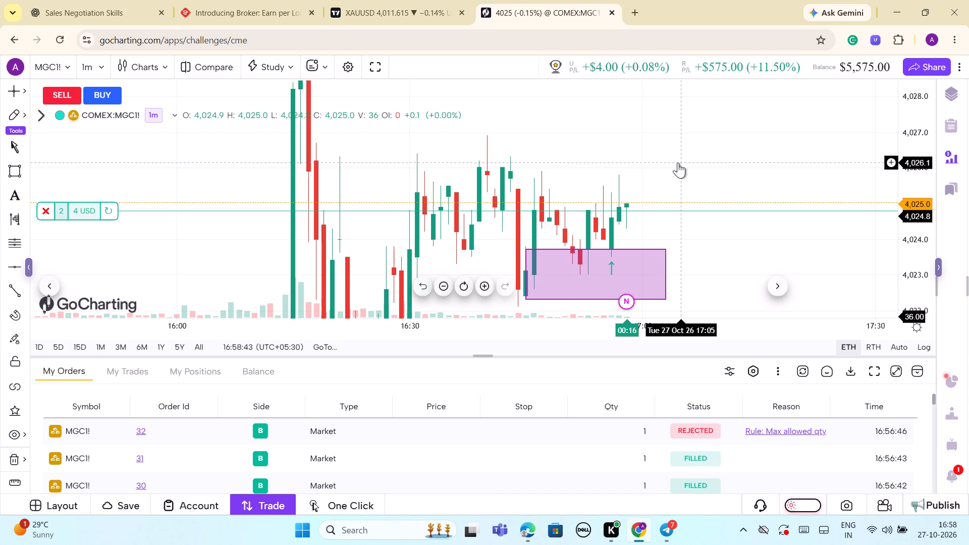
Examine the final seconds of the 16:58 candle at close scale relative to the entry line and the rectangle zone's upper edge.
drag(917, 267, 917, 153)
scroll(768, 155, up, 4)
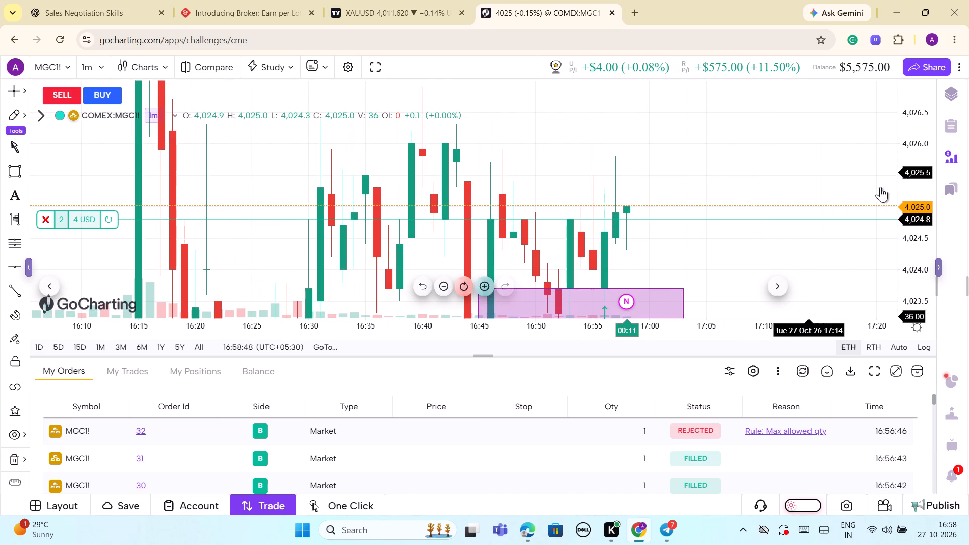
drag(905, 207, 908, 104)
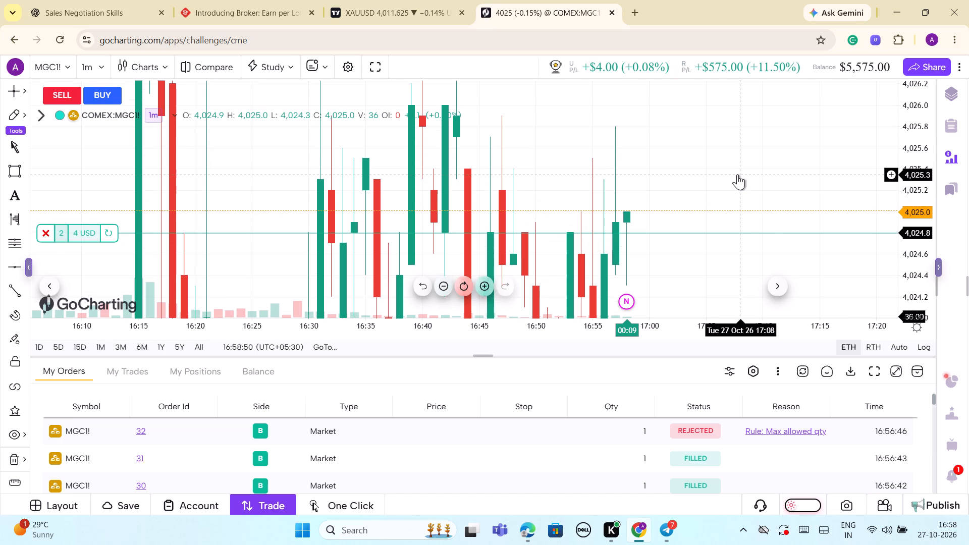
scroll(737, 174, up, 8)
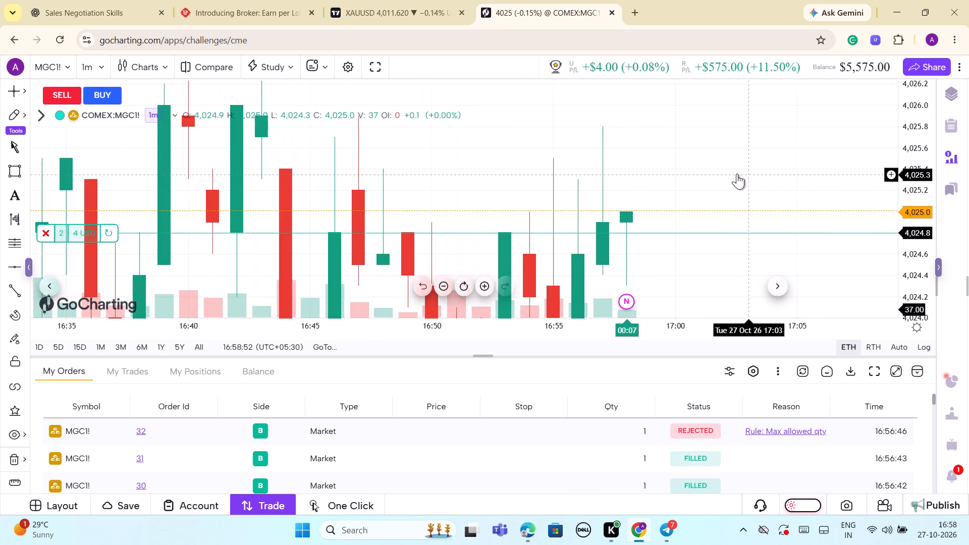
scroll(737, 174, up, 4)
drag(733, 283, 771, 214)
drag(917, 118, 907, 185)
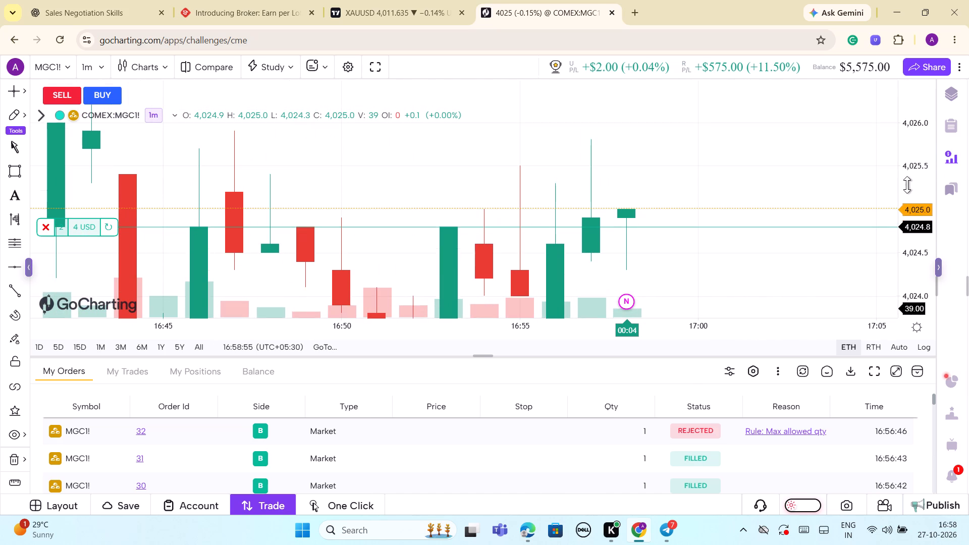
drag(907, 185, 902, 214)
scroll(828, 187, down, 10)
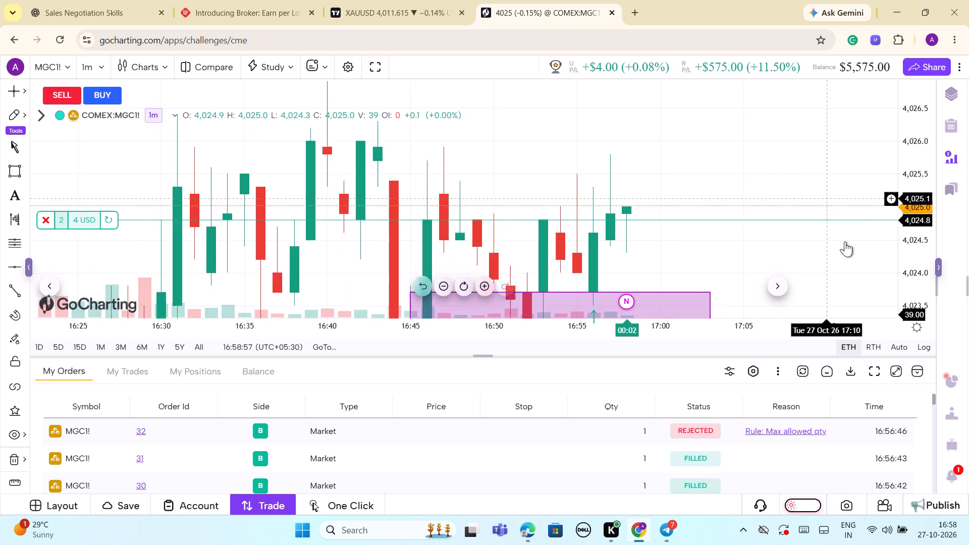
drag(753, 254, 772, 193)
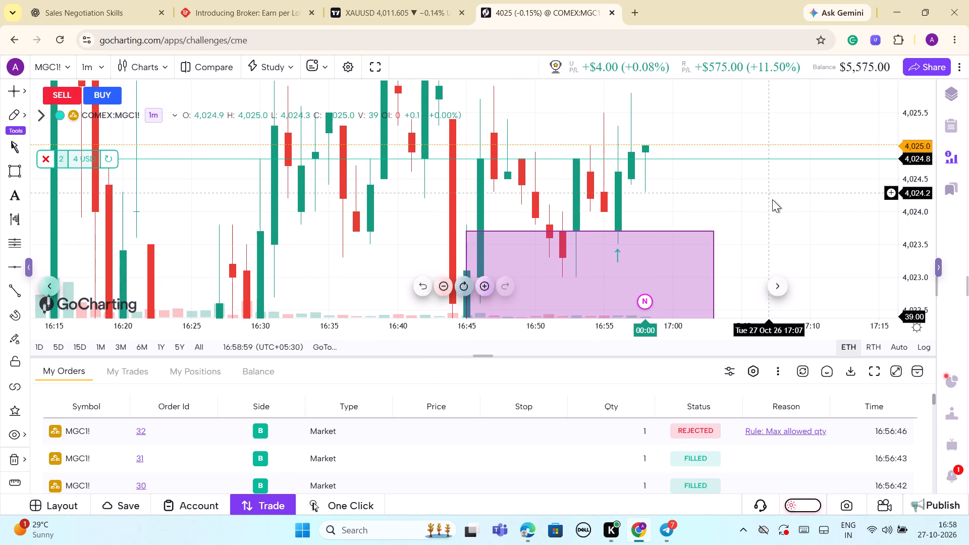
Examine the new 16:59 candle against the long position's entry line, the buy arrow and the full rectangle zone.
scroll(776, 212, up, 2)
drag(916, 186, 915, 224)
drag(912, 182, 913, 222)
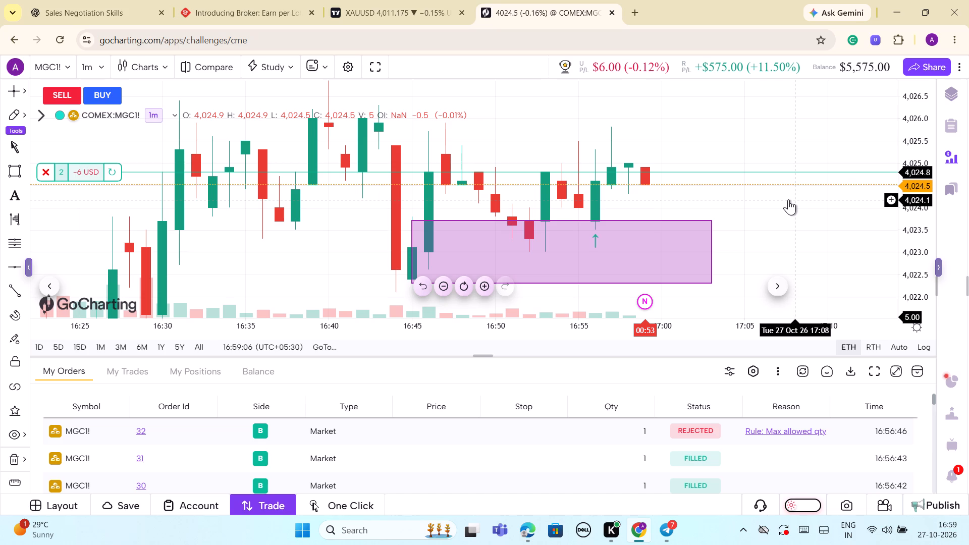
drag(909, 226, 909, 229)
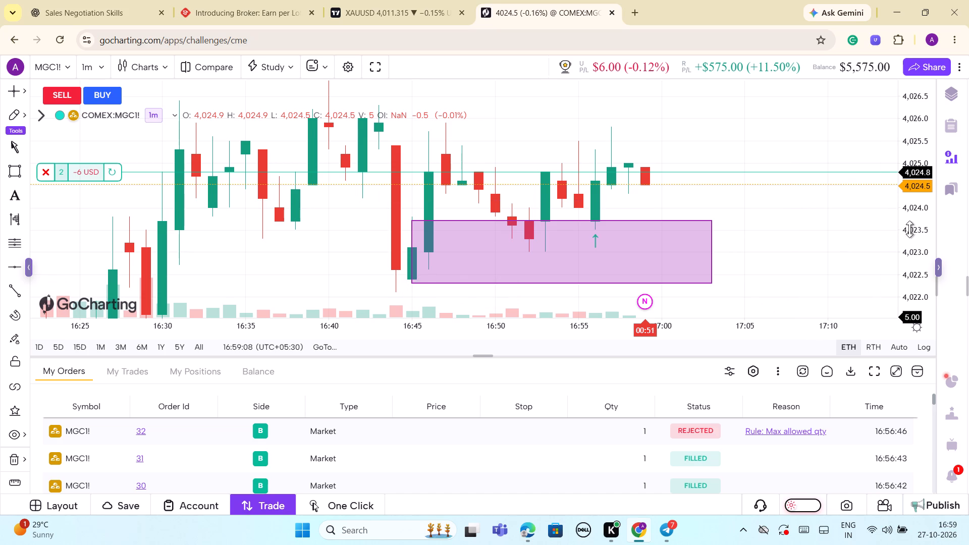
drag(909, 229, 909, 240)
drag(679, 193, 698, 193)
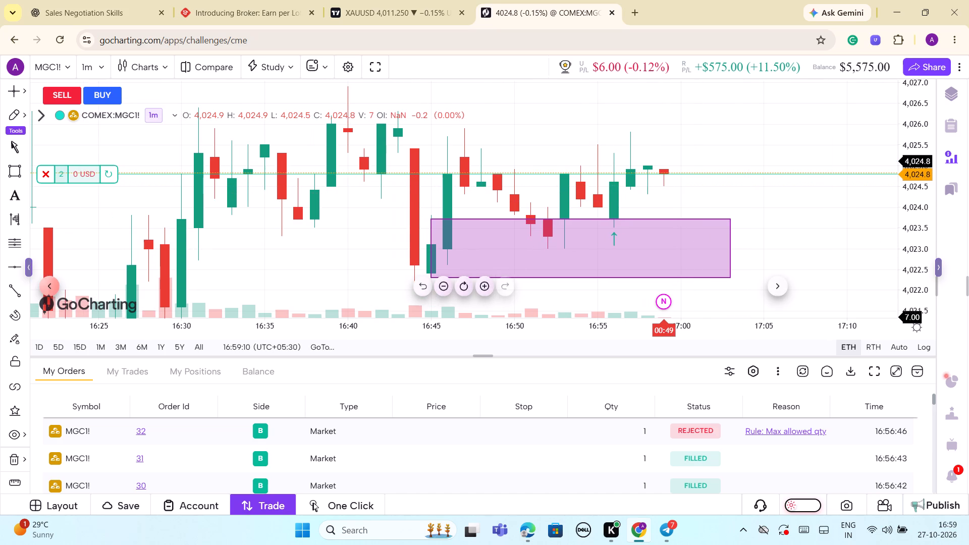
drag(698, 193, 699, 192)
drag(918, 271, 933, 201)
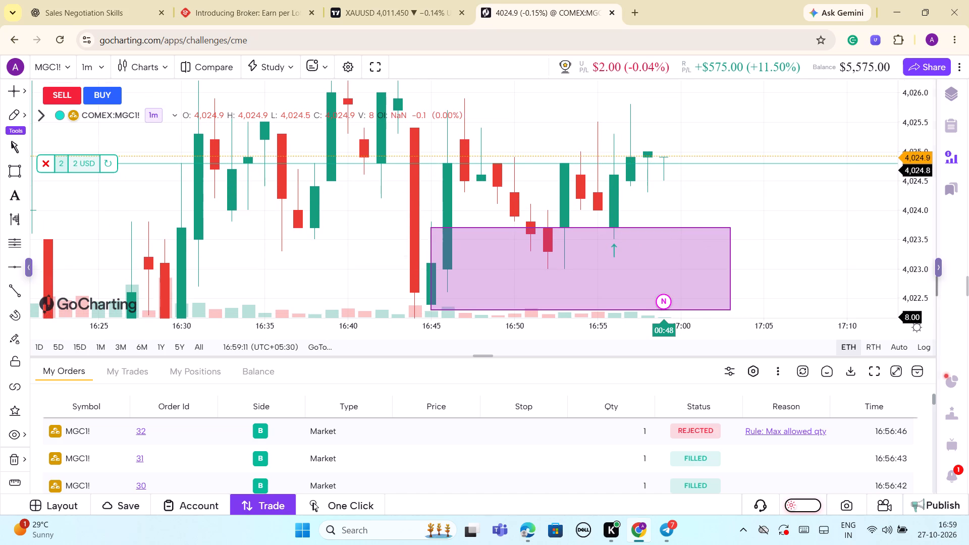
scroll(880, 217, up, 3)
scroll(880, 217, down, 4)
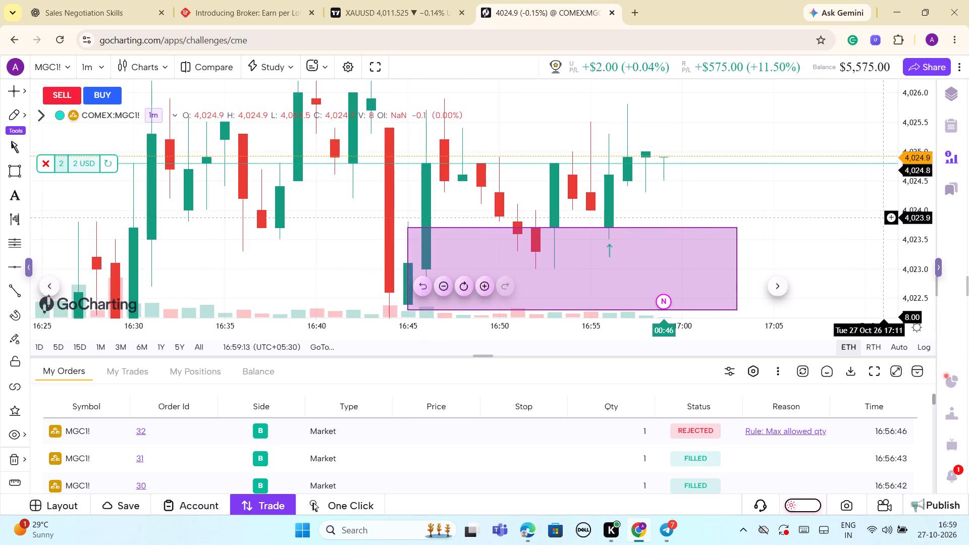
scroll(880, 217, down, 2)
drag(905, 193, 914, 245)
scroll(788, 194, down, 2)
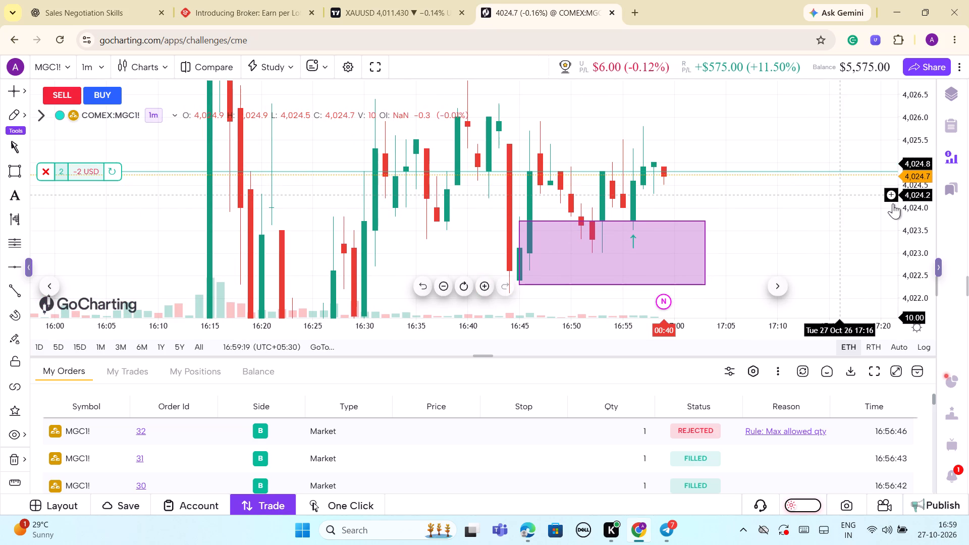
Examine how the 16:59 candle develops towards its close within the consolidation above the rectangle zone.
drag(913, 197, 913, 216)
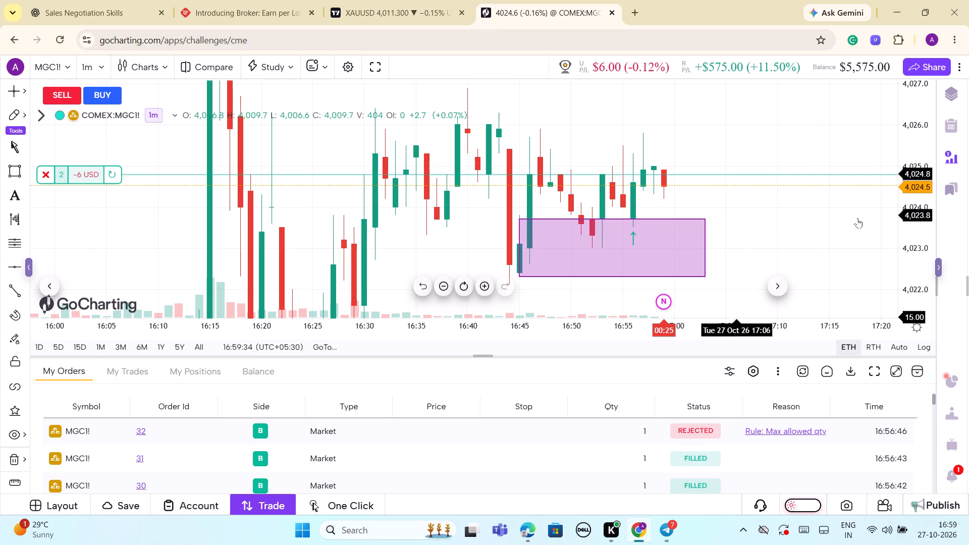
drag(908, 210, 910, 233)
scroll(723, 189, down, 2)
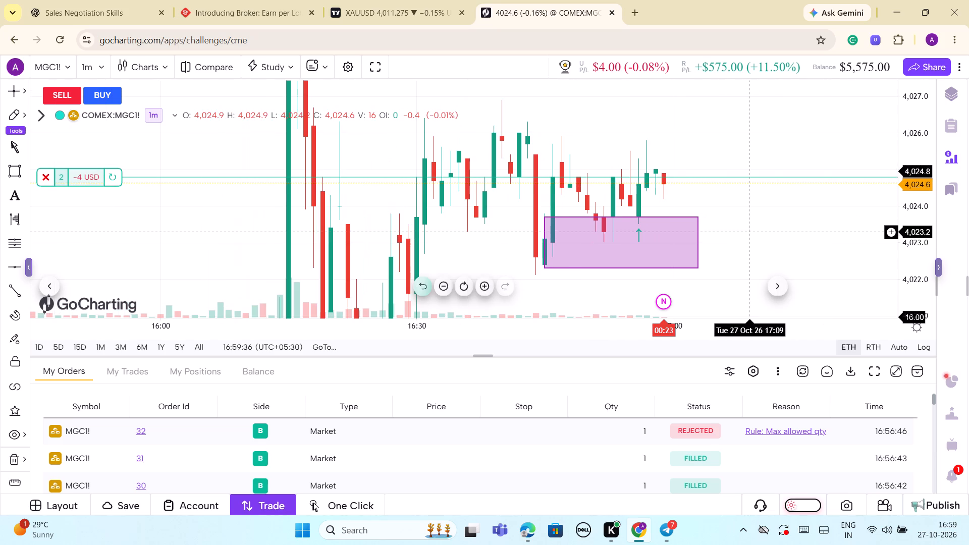
scroll(746, 222, up, 3)
drag(751, 214, 748, 230)
scroll(725, 224, up, 2)
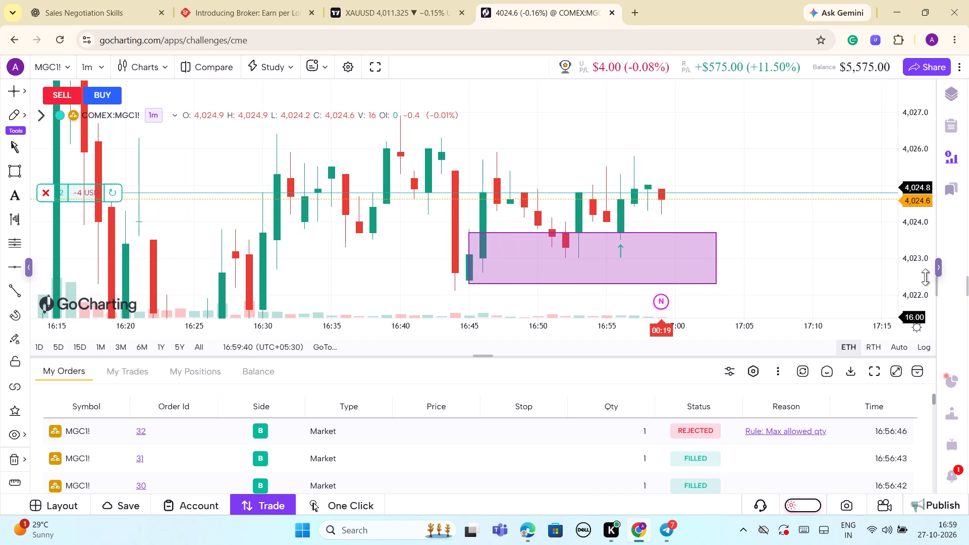
drag(915, 252, 921, 179)
scroll(708, 160, down, 2)
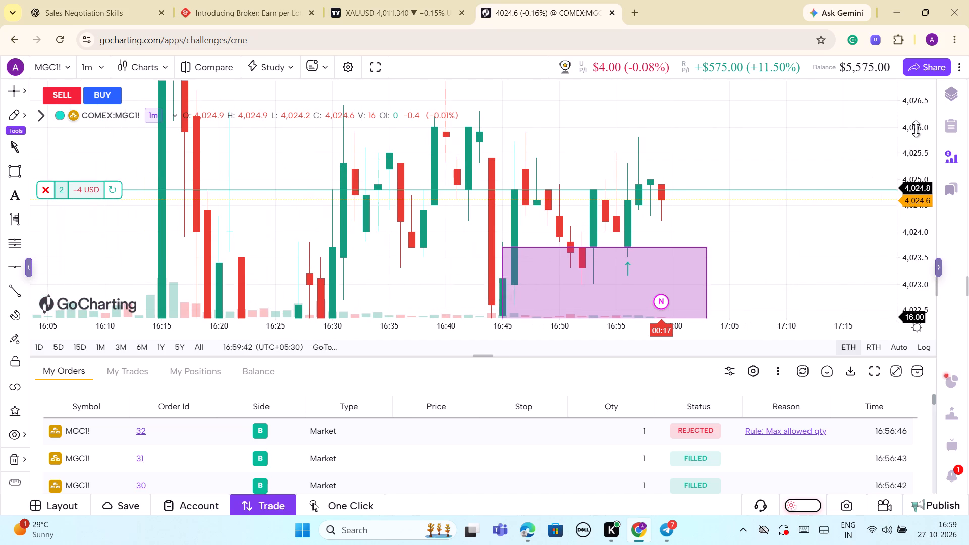
drag(916, 129, 905, 184)
scroll(754, 172, down, 3)
drag(753, 172, 669, 162)
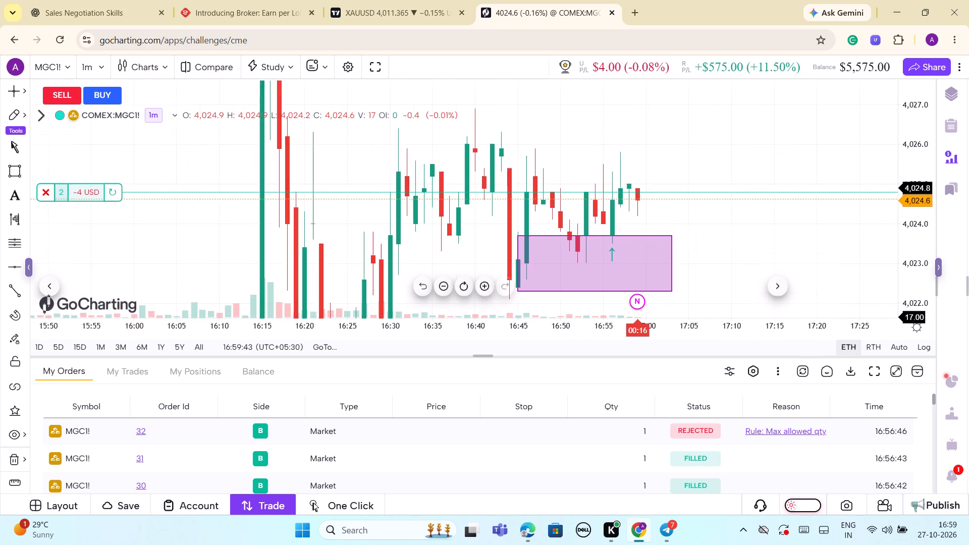
drag(669, 162, 668, 161)
drag(908, 219, 908, 251)
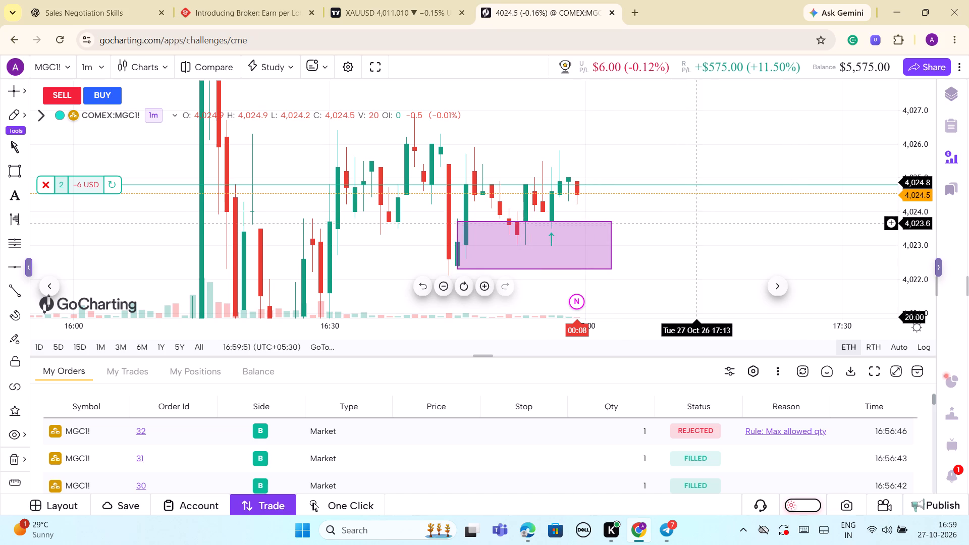
drag(917, 213, 920, 222)
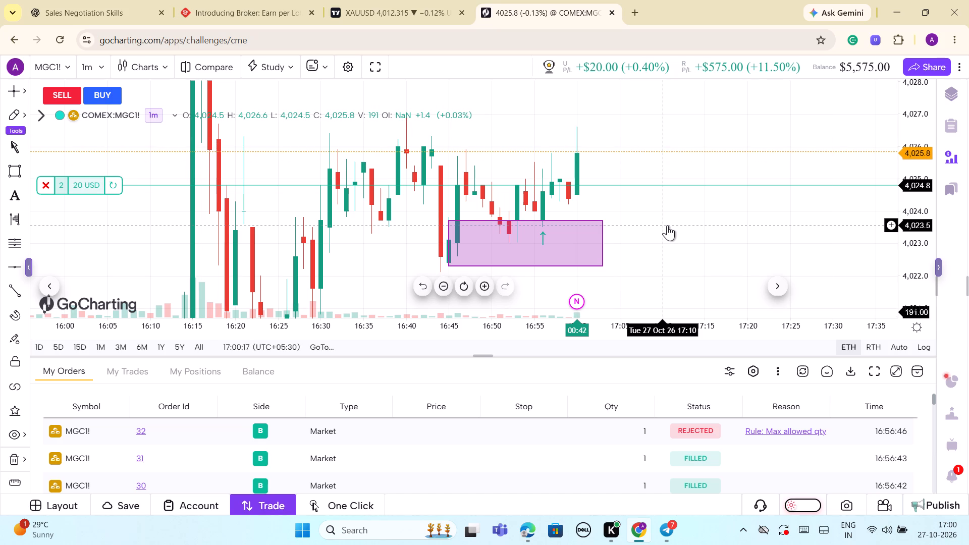
Examine the 17:00 candle against the long position's entry line and the earlier consolidation highs.
drag(916, 119, 908, 156)
scroll(735, 229, down, 1)
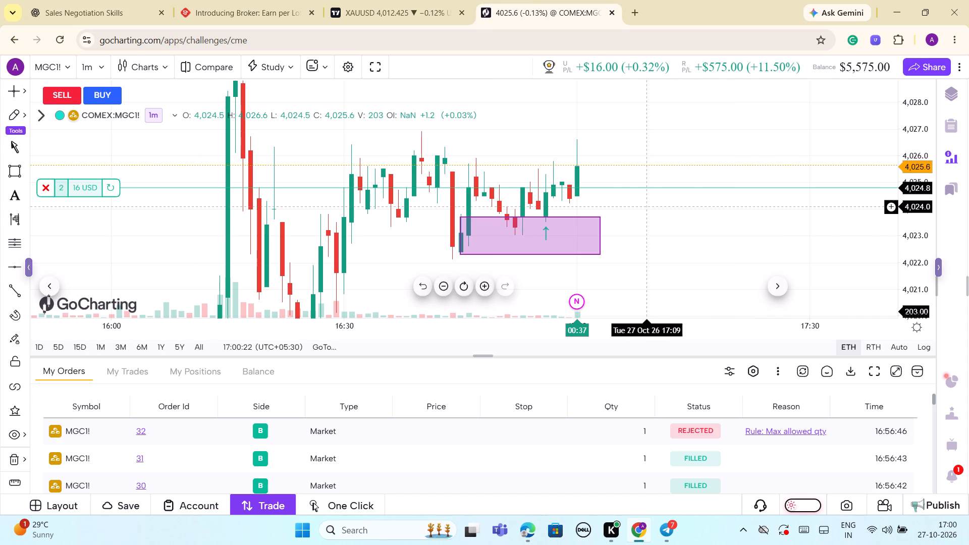
drag(641, 222, 643, 262)
drag(916, 284, 932, 142)
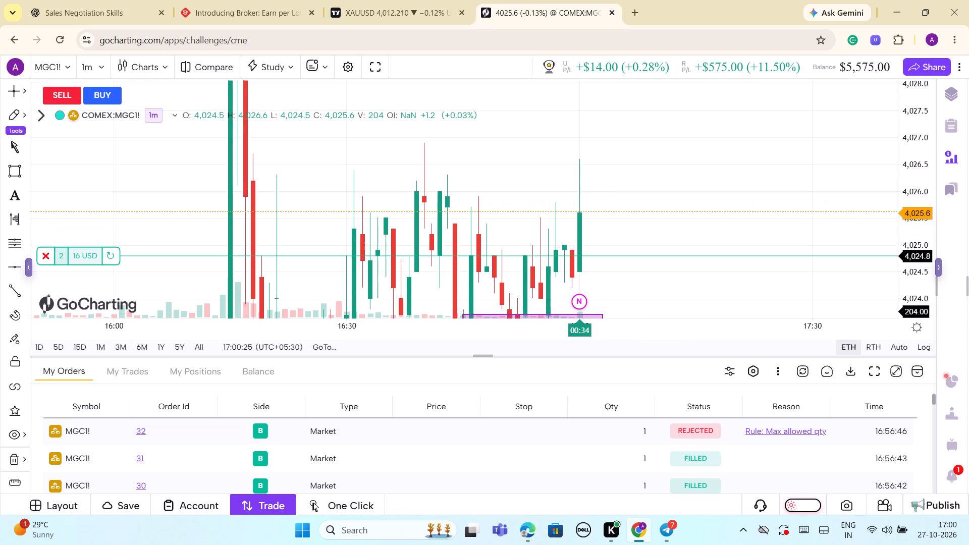
scroll(738, 186, up, 3)
drag(706, 202, 756, 123)
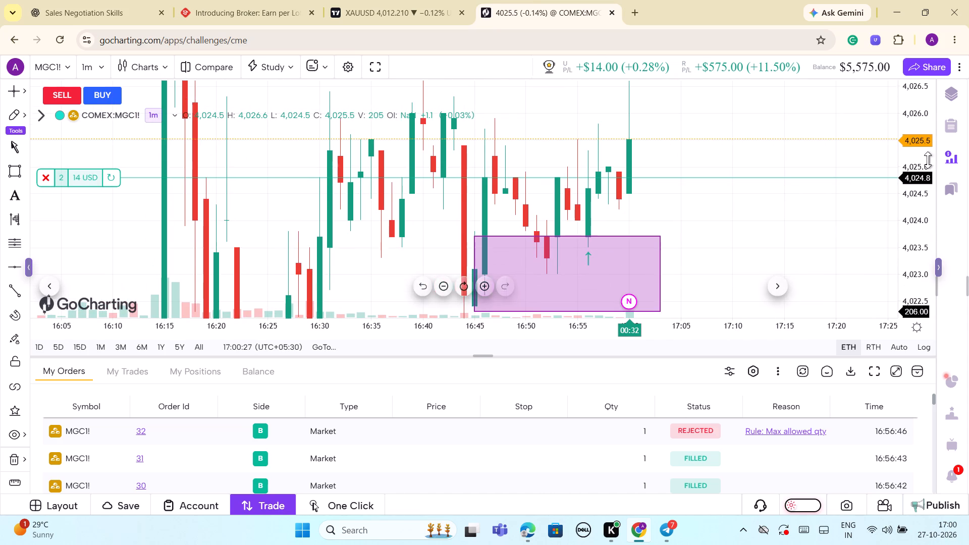
drag(913, 114, 891, 250)
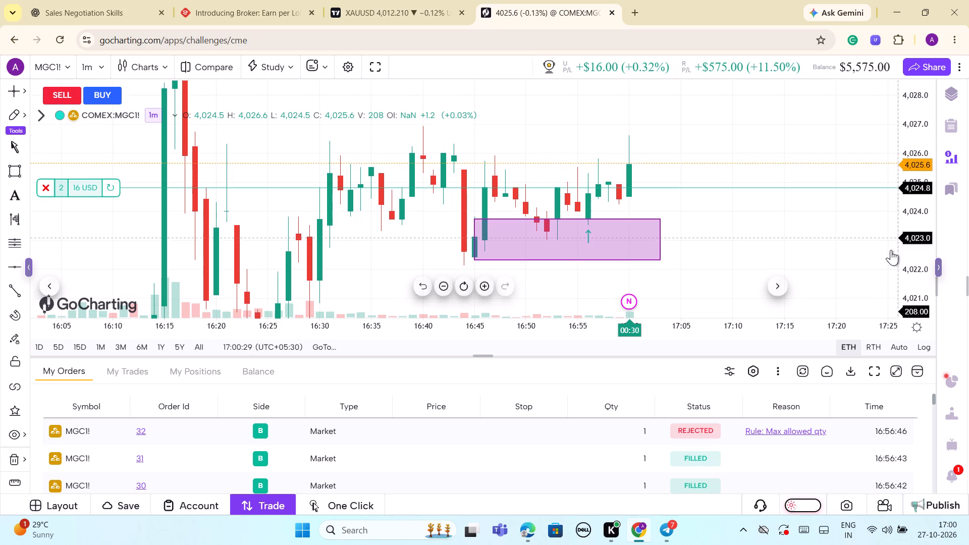
drag(891, 250, 890, 251)
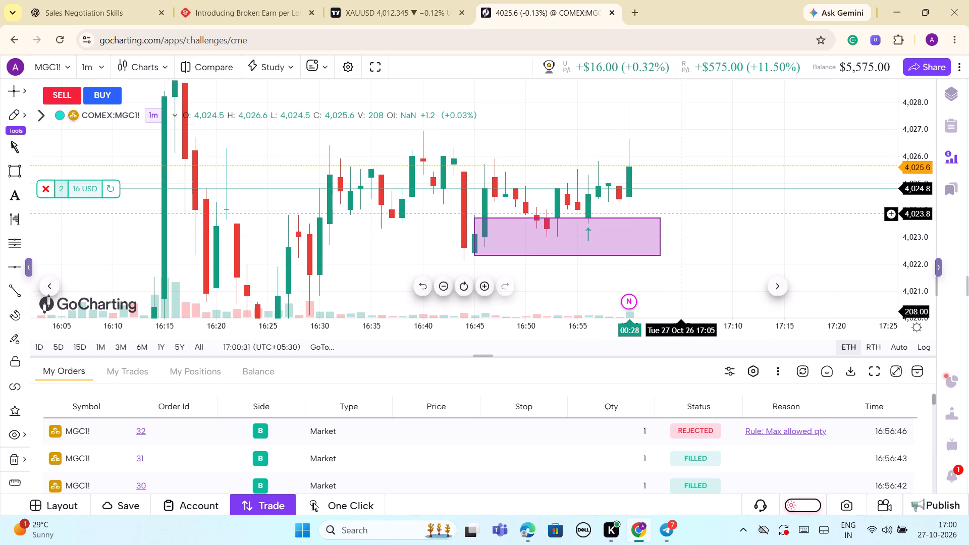
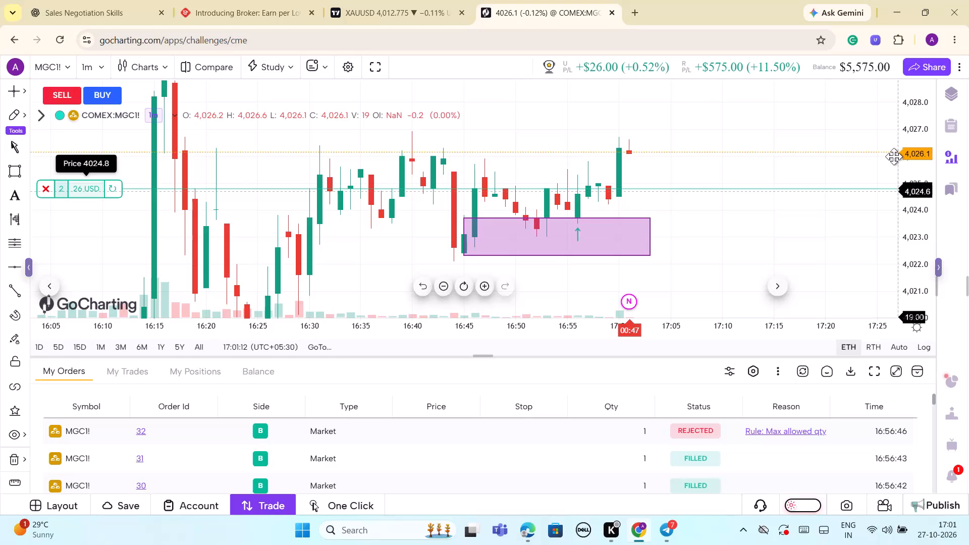
Examine the developing 17:01 candle against the long position's entry line and the earlier 16:40 high.
drag(919, 124, 917, 164)
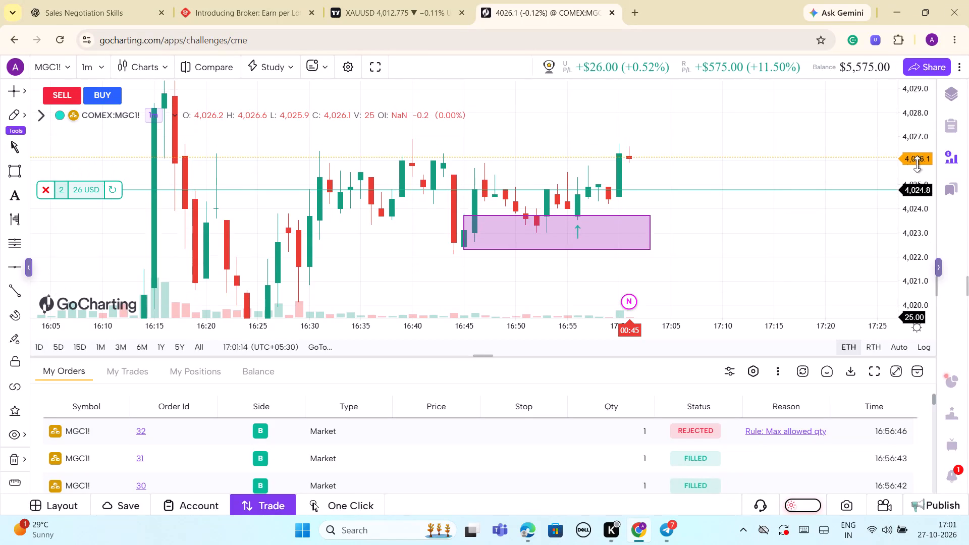
drag(917, 164, 913, 179)
drag(694, 243, 689, 269)
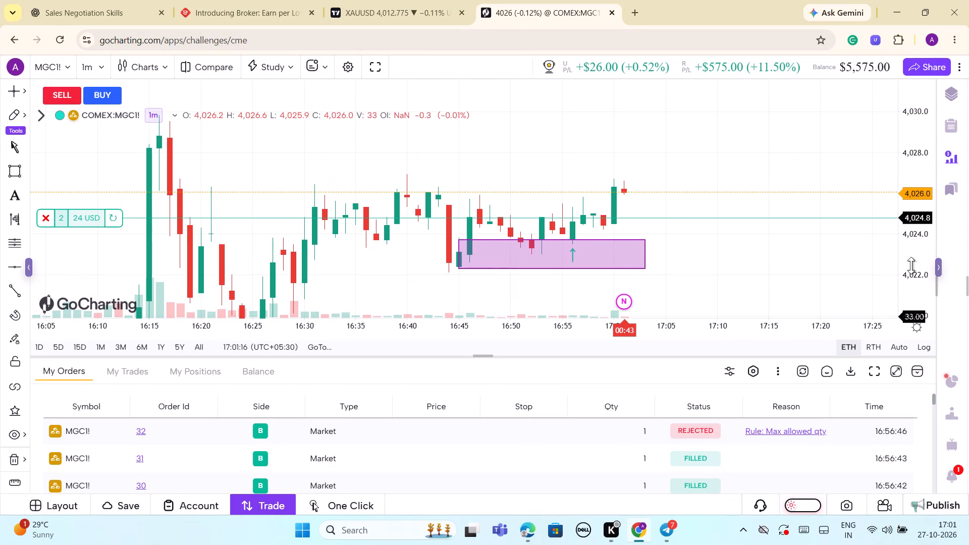
drag(911, 265, 923, 146)
scroll(654, 206, up, 4)
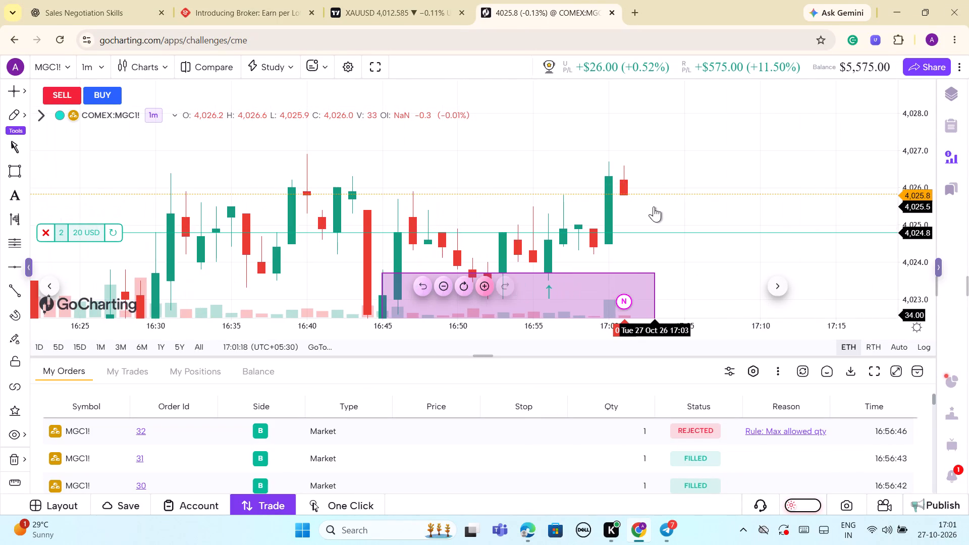
scroll(654, 206, down, 3)
drag(908, 110, 907, 130)
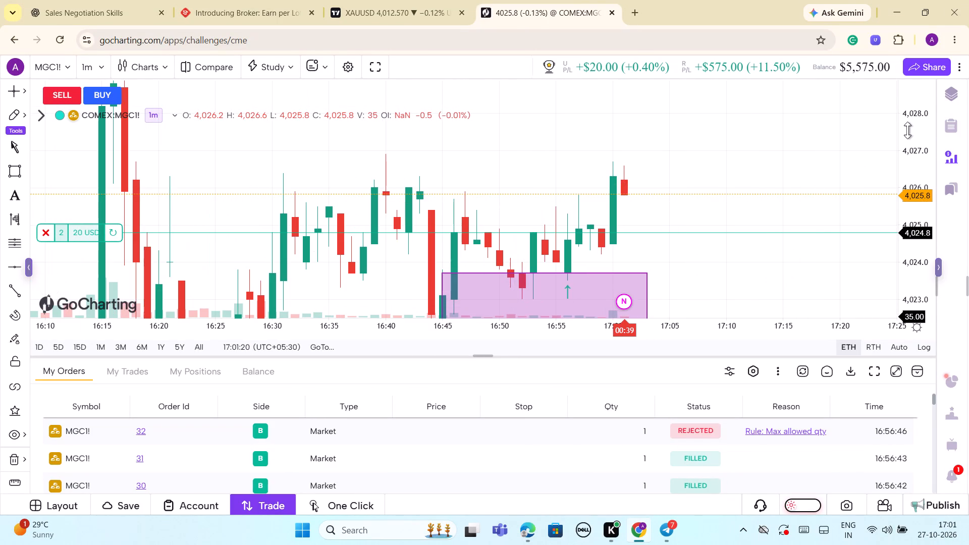
drag(907, 130, 905, 173)
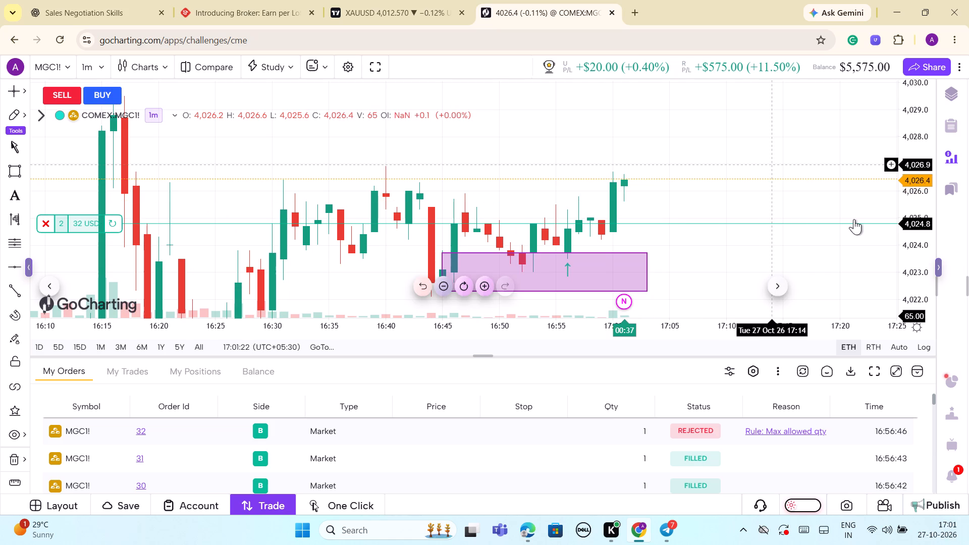
drag(913, 274, 912, 172)
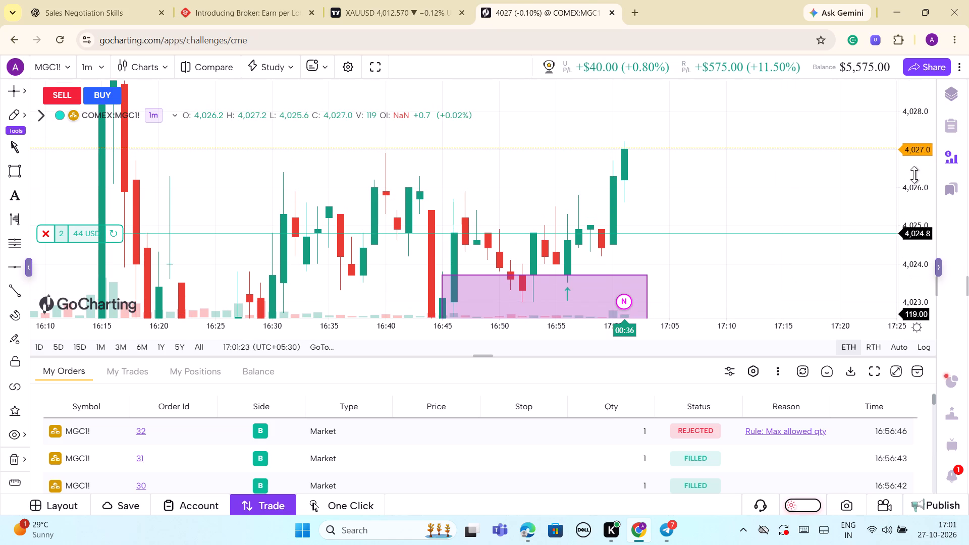
Examine the 17:01 candle against the full rectangle zone and the 16:15 spike high at a wider scale.
drag(698, 178, 691, 216)
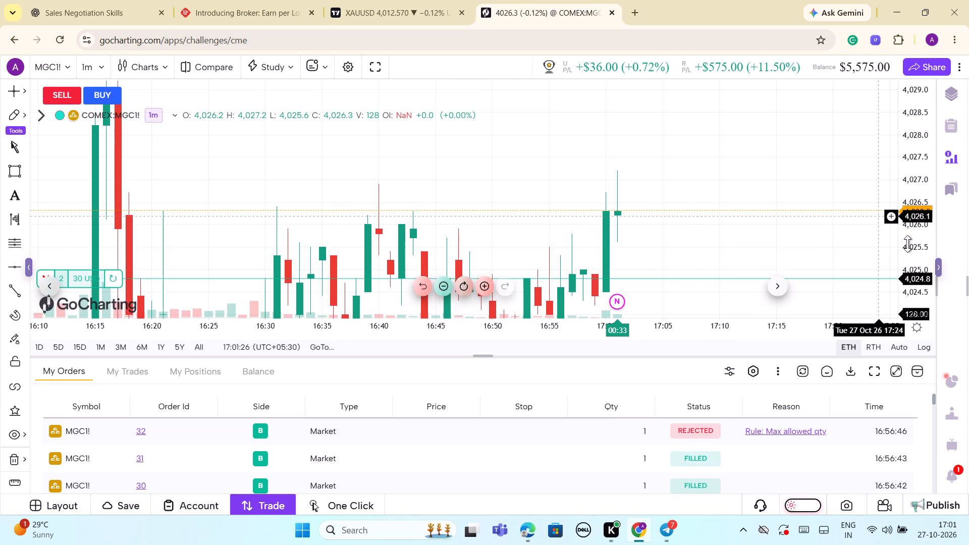
drag(909, 242, 890, 239)
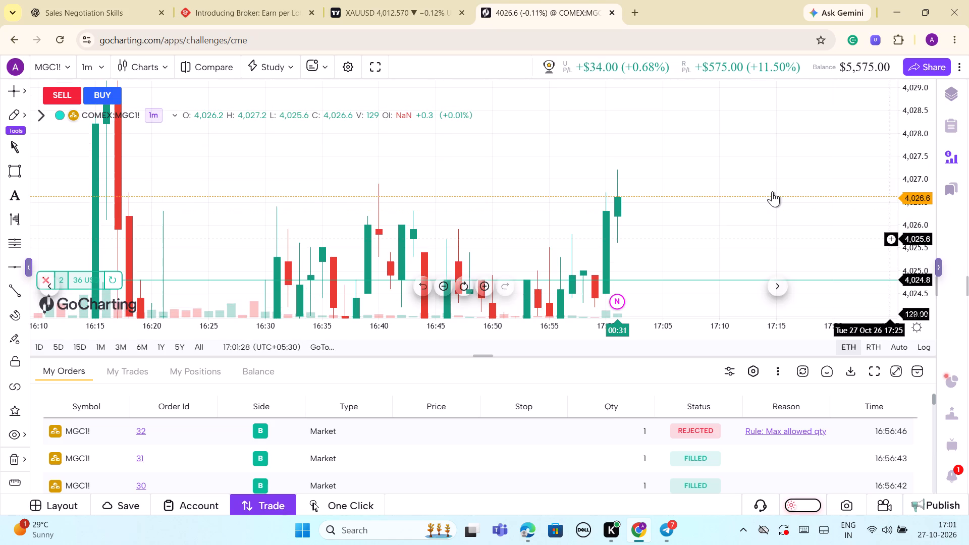
scroll(772, 191, down, 6)
drag(924, 96, 904, 245)
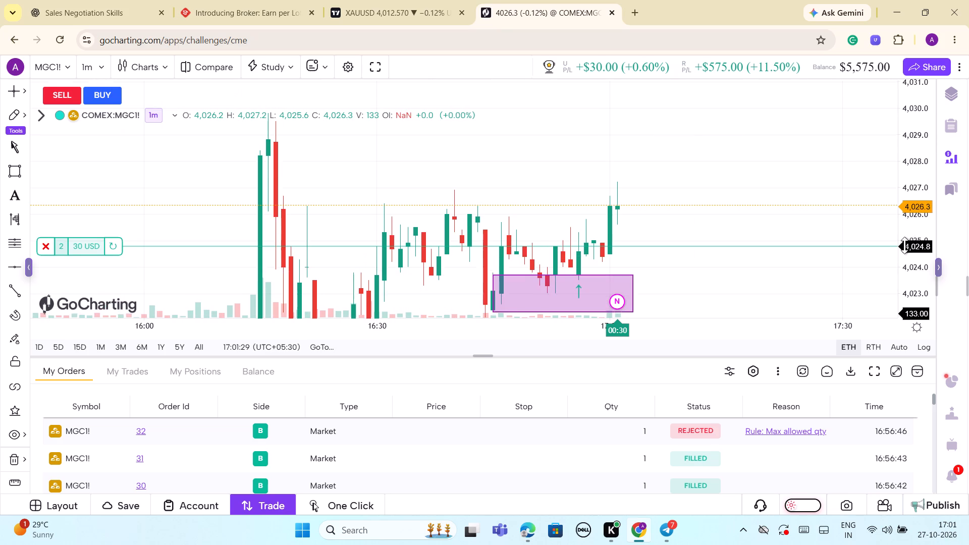
drag(904, 245, 899, 265)
click(898, 269)
scroll(697, 257, down, 2)
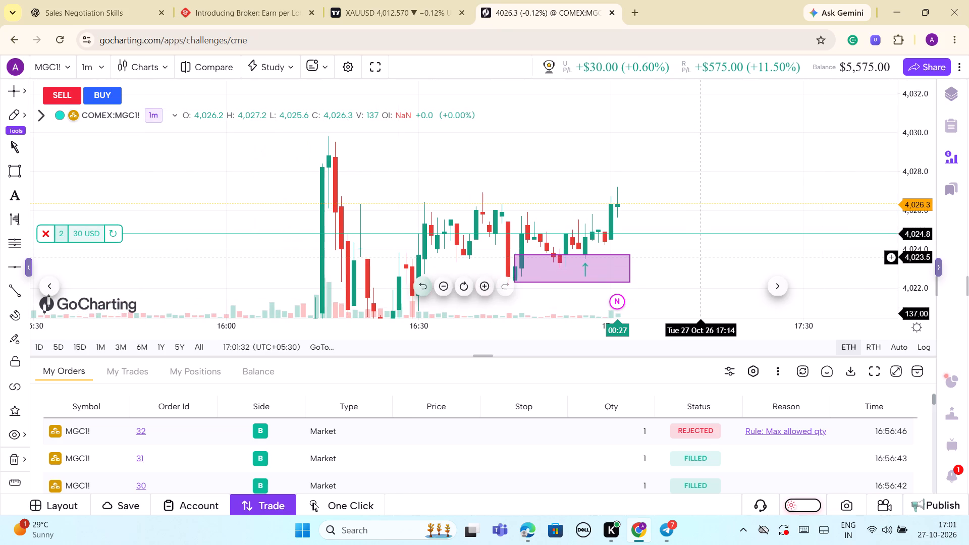
drag(923, 201, 907, 191)
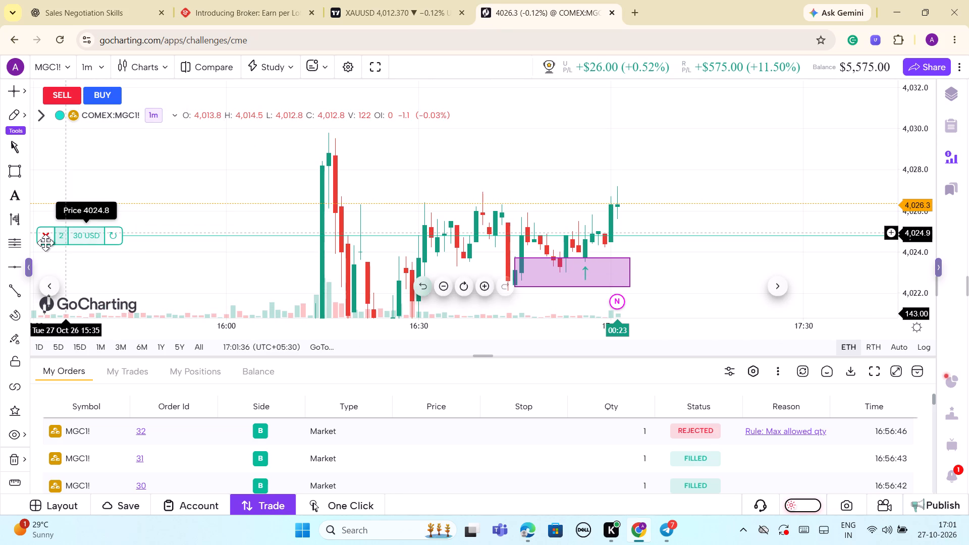
Close the full MGC1! long position with a size of 2 contracts.
click(45, 237)
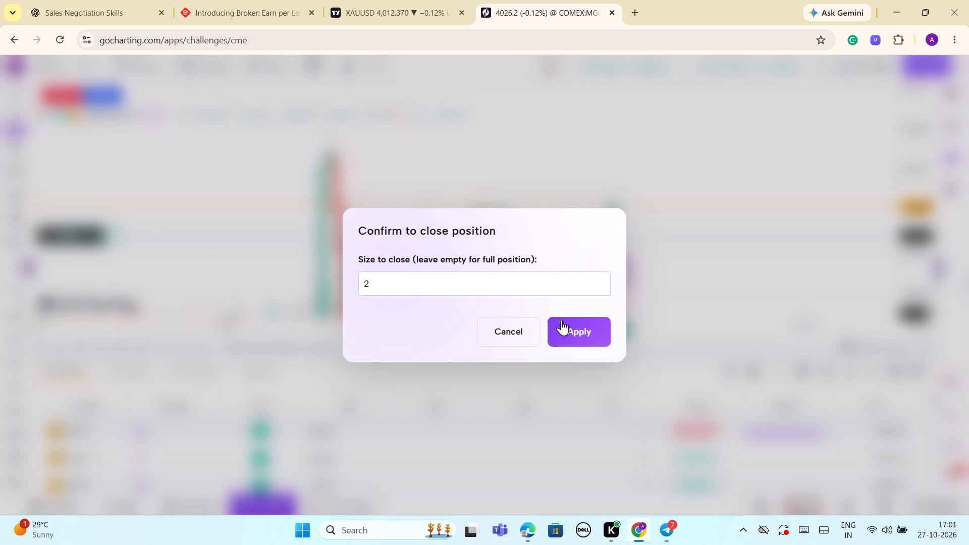
click(561, 320)
click(579, 338)
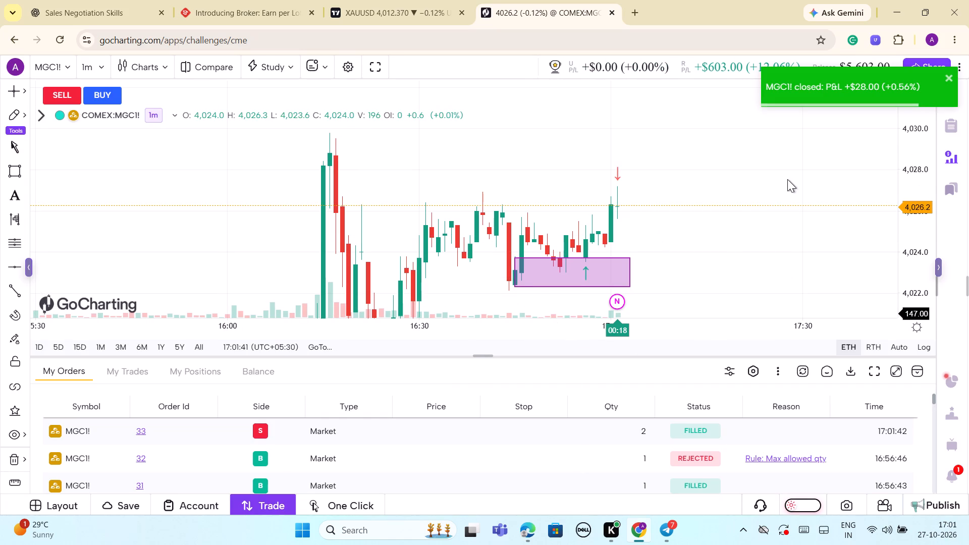
Examine the final seconds of the 17:01 candle against the sell arrow, the rectangle zone and the earlier spike.
click(741, 167)
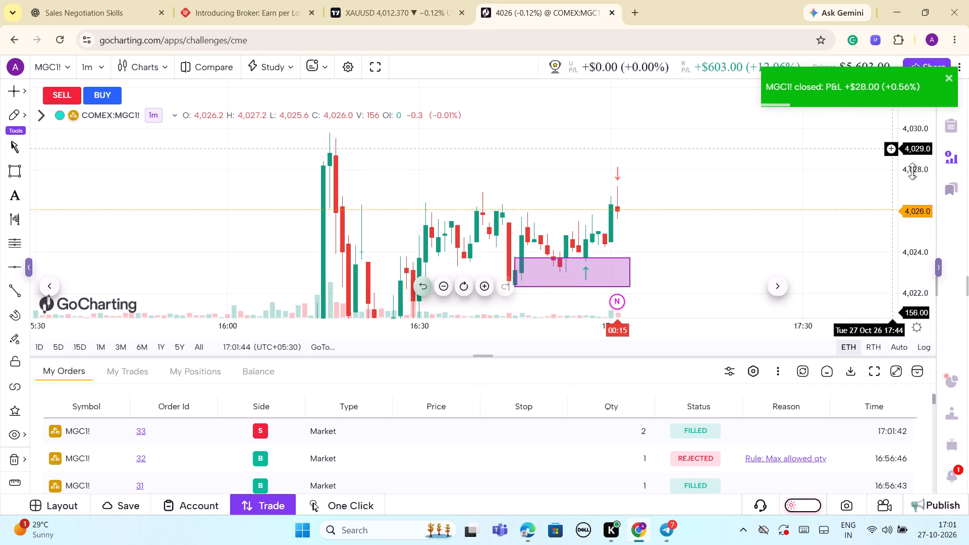
scroll(711, 167, up, 7)
scroll(722, 159, down, 5)
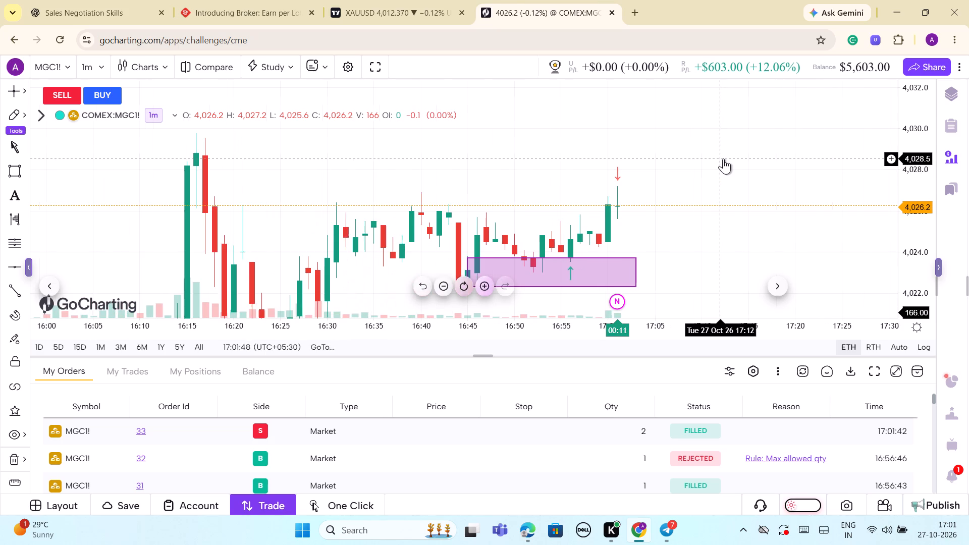
scroll(723, 158, down, 7)
scroll(844, 165, down, 7)
drag(912, 83, 912, 129)
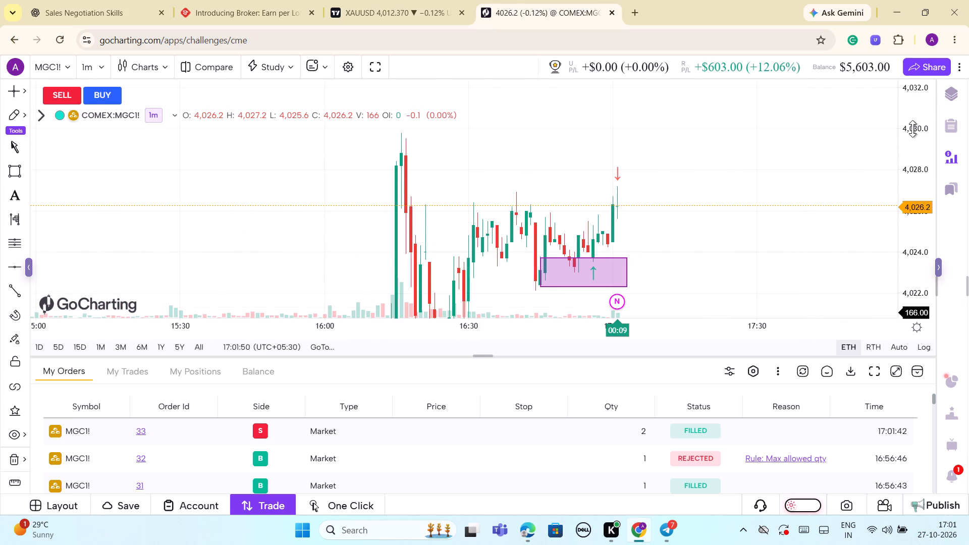
drag(912, 129, 907, 184)
scroll(783, 215, down, 5)
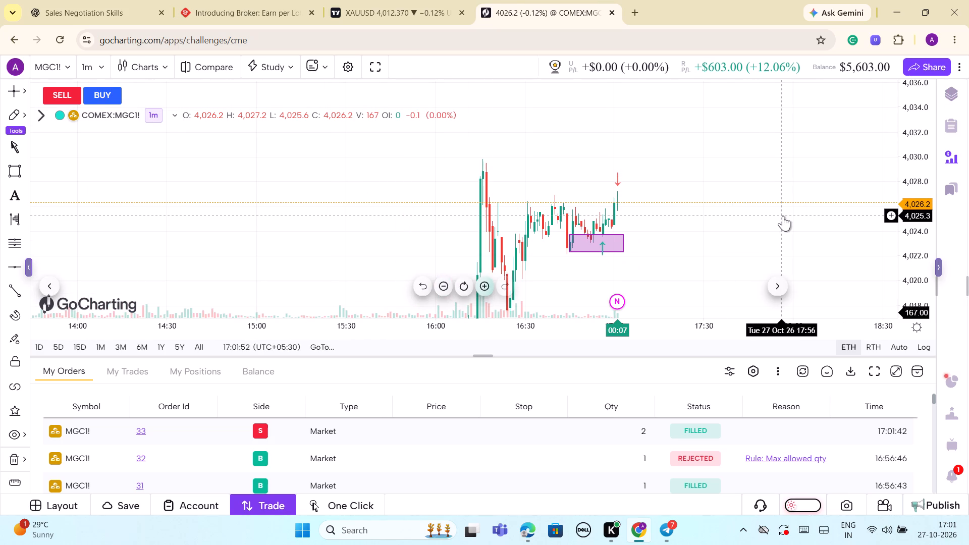
scroll(783, 215, up, 2)
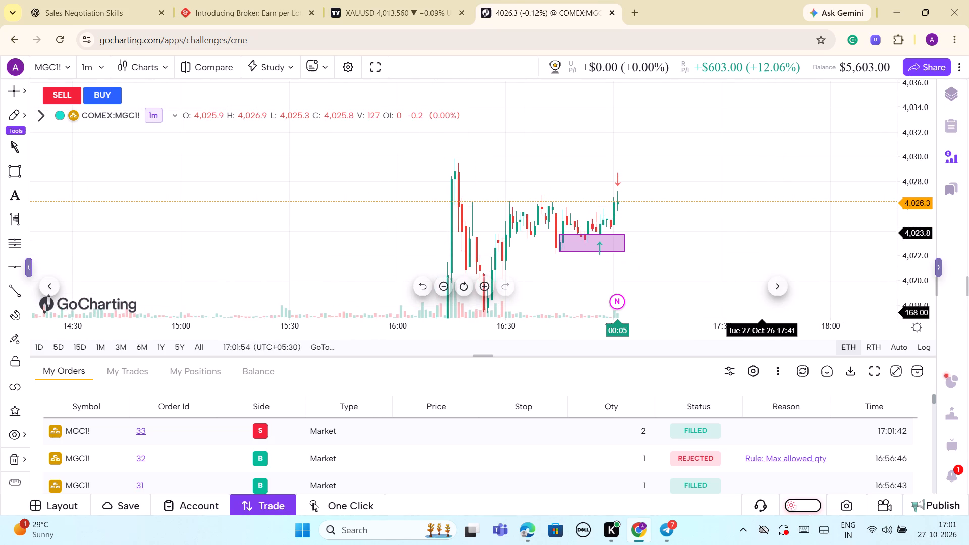
scroll(655, 140, up, 6)
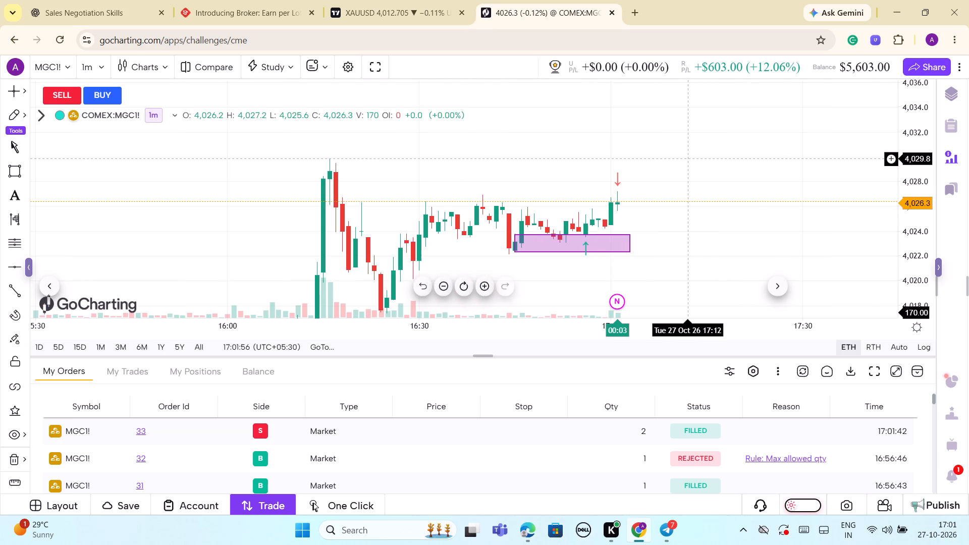
Draw a rectangle zone over the 16:40 high, from 16:40 to 17:05 between about 4,026.8 and 4,025.9.
click(17, 171)
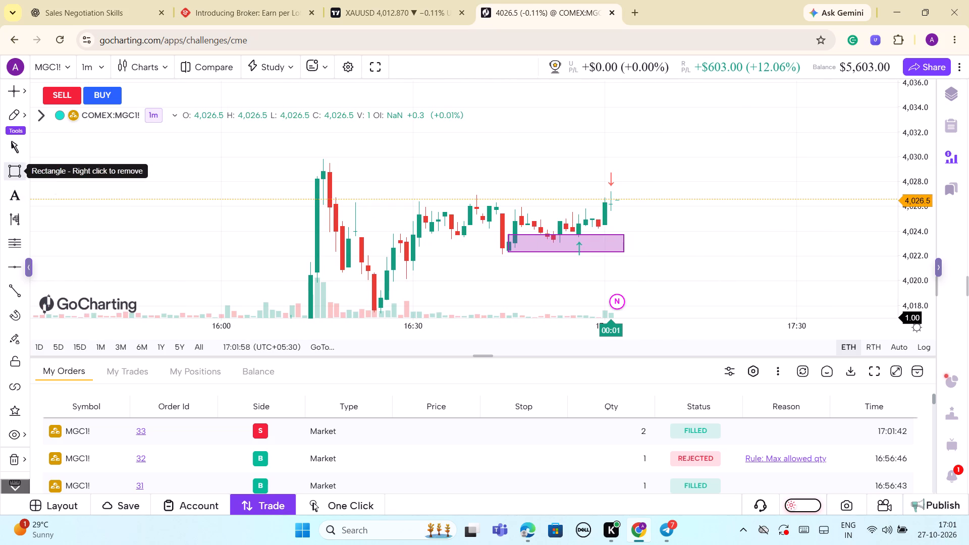
click(475, 195)
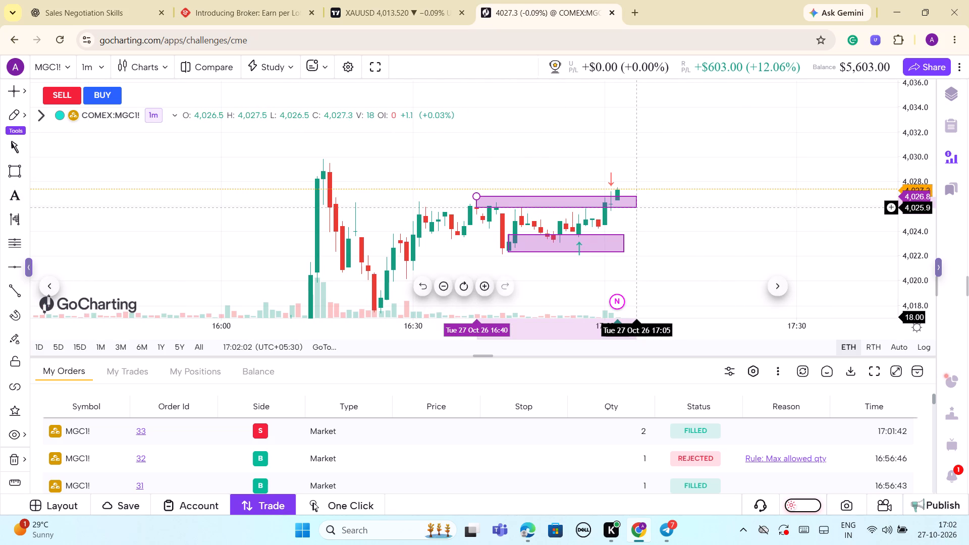
click(639, 207)
click(655, 217)
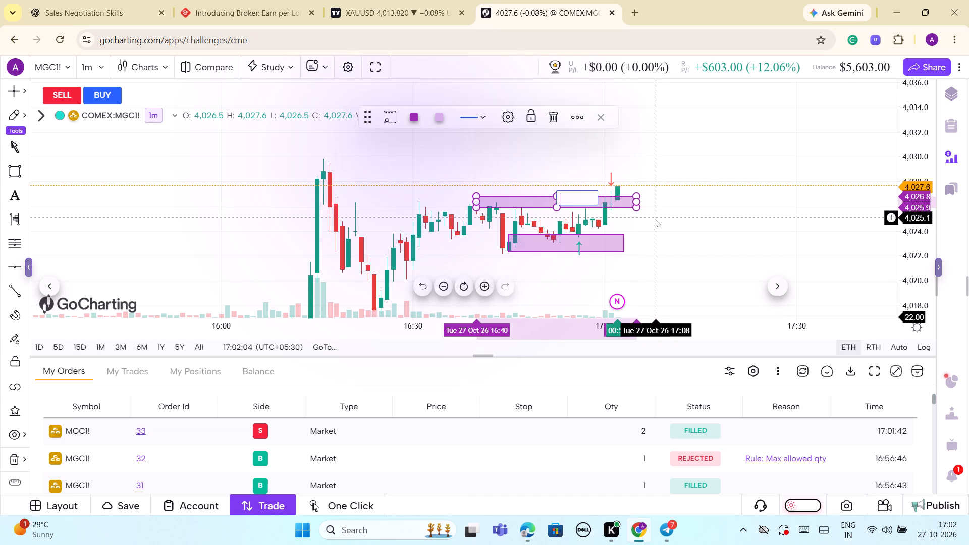
Extend the new upper rectangle's starting edge back to 16:32 along the consolidation highs.
scroll(641, 197, down, 1)
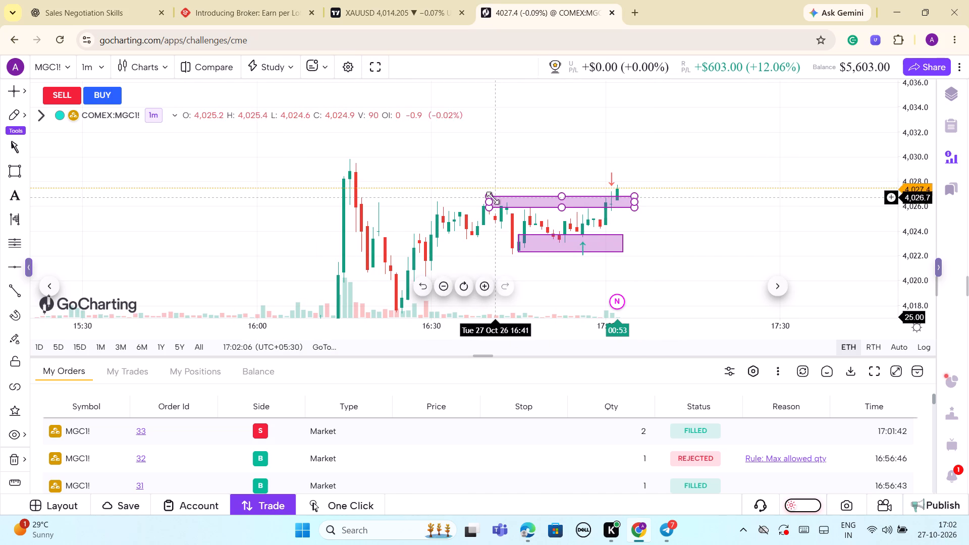
drag(487, 192, 442, 196)
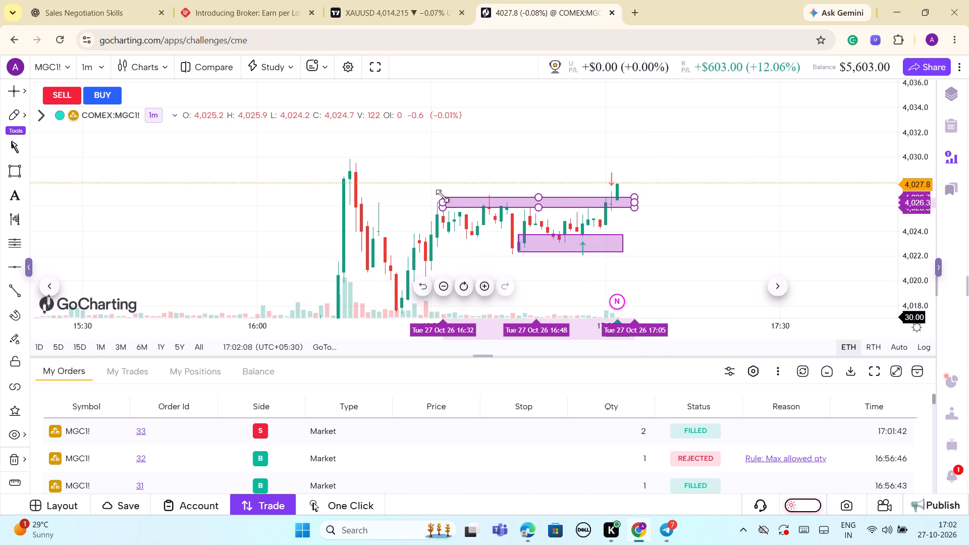
drag(442, 196, 442, 195)
click(458, 160)
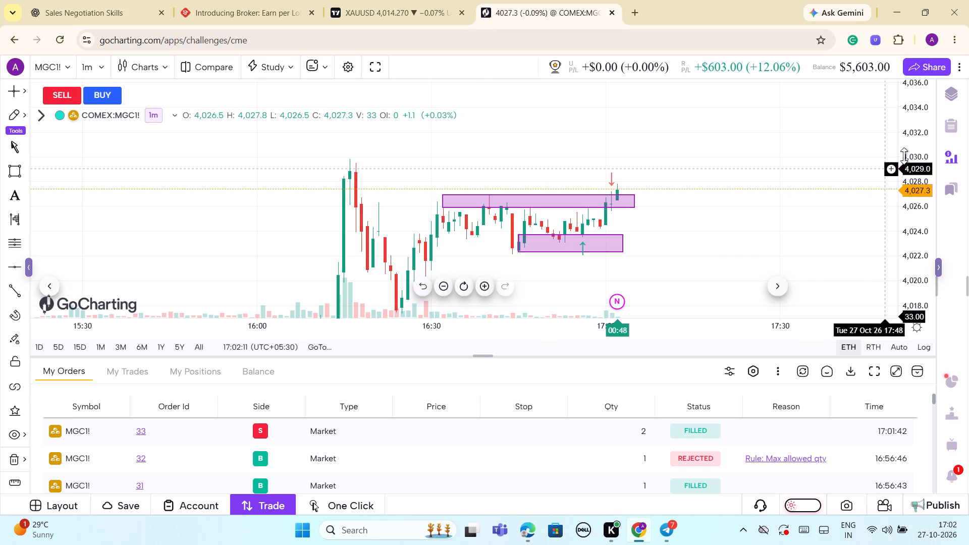
Examine the 17:02 candle against the upper rectangle zone, the lower zone and the sell arrow.
drag(909, 160, 913, 166)
scroll(736, 214, down, 3)
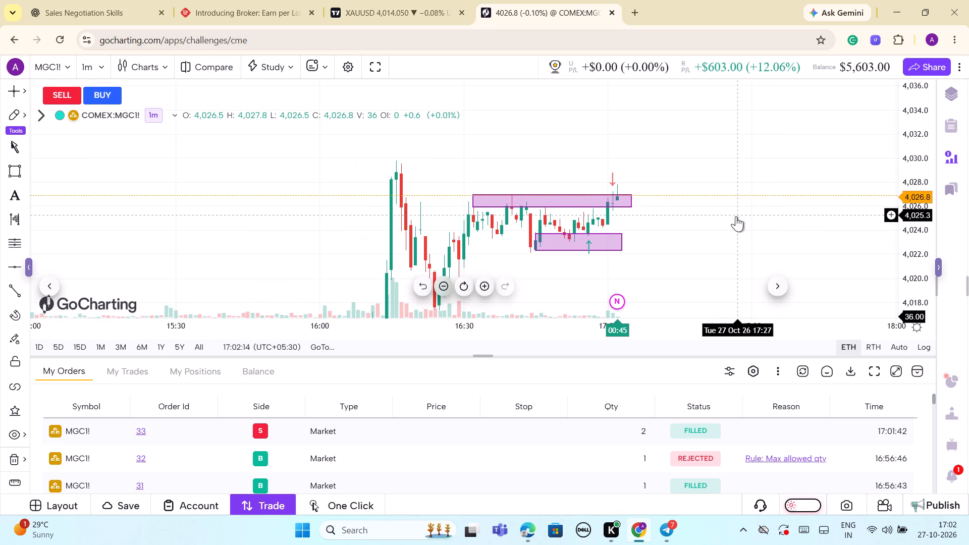
scroll(736, 216, down, 3)
scroll(759, 222, up, 3)
drag(743, 236, 747, 197)
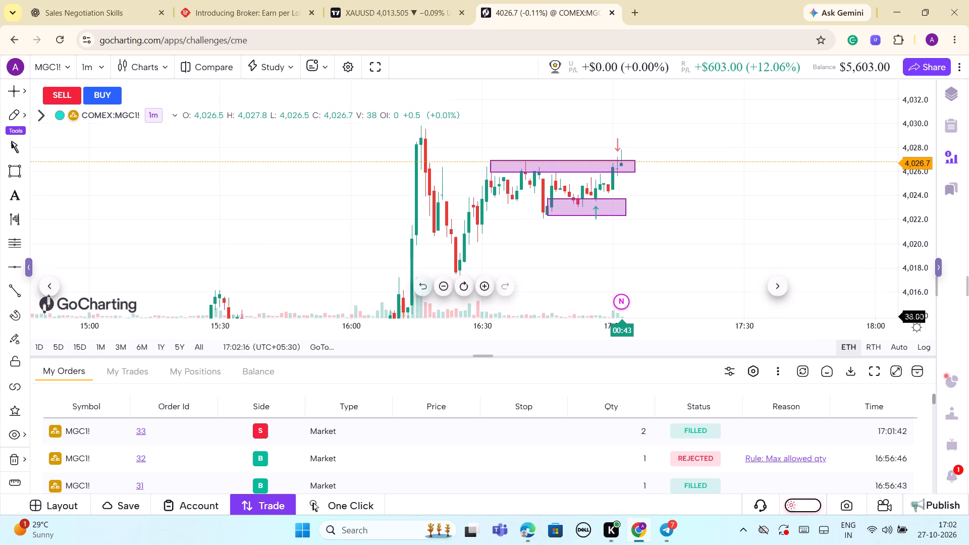
drag(747, 197, 739, 204)
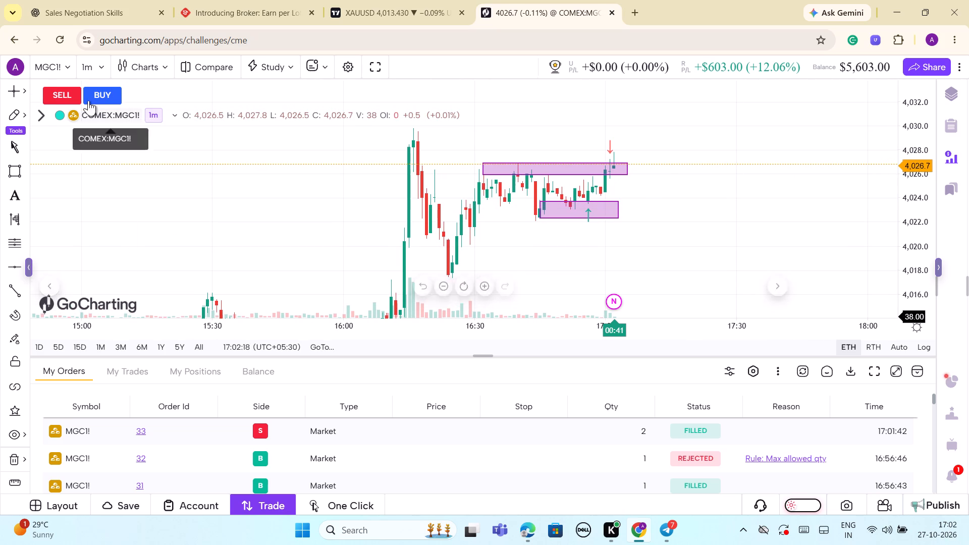
drag(911, 250, 885, 201)
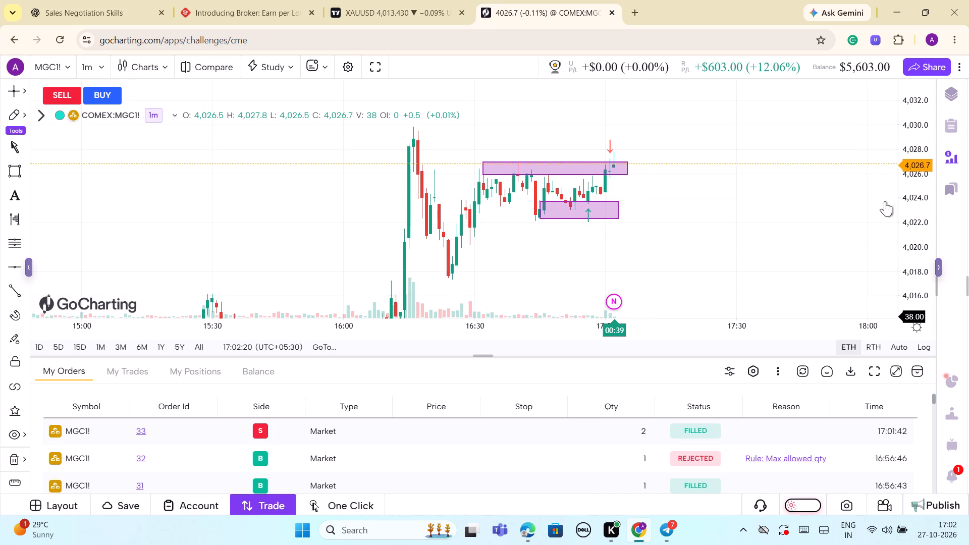
drag(885, 201, 884, 191)
drag(769, 217, 760, 242)
drag(914, 289, 902, 197)
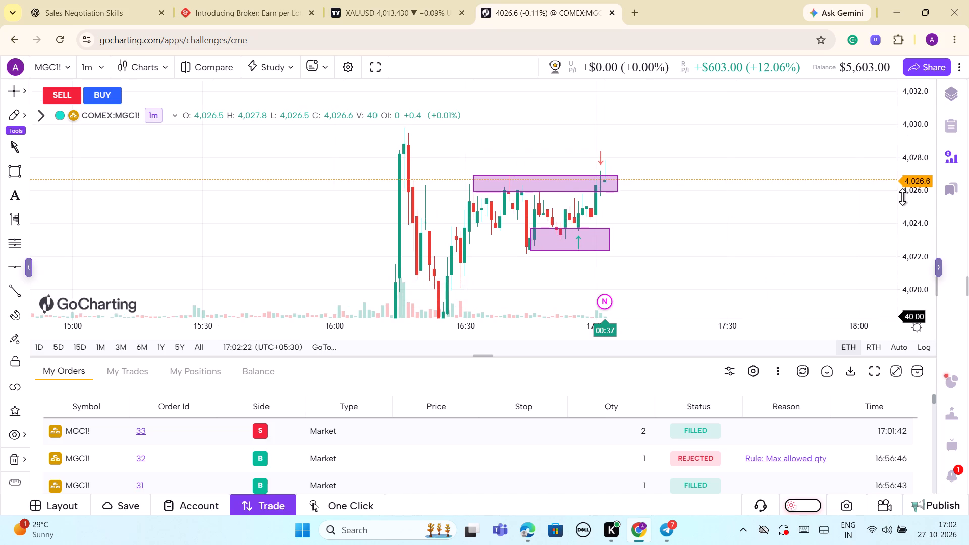
Examine the MGC1! price action around both rectangle zones against the earlier 16:15 spike and the wider session range.
drag(902, 197, 901, 323)
scroll(678, 231, down, 3)
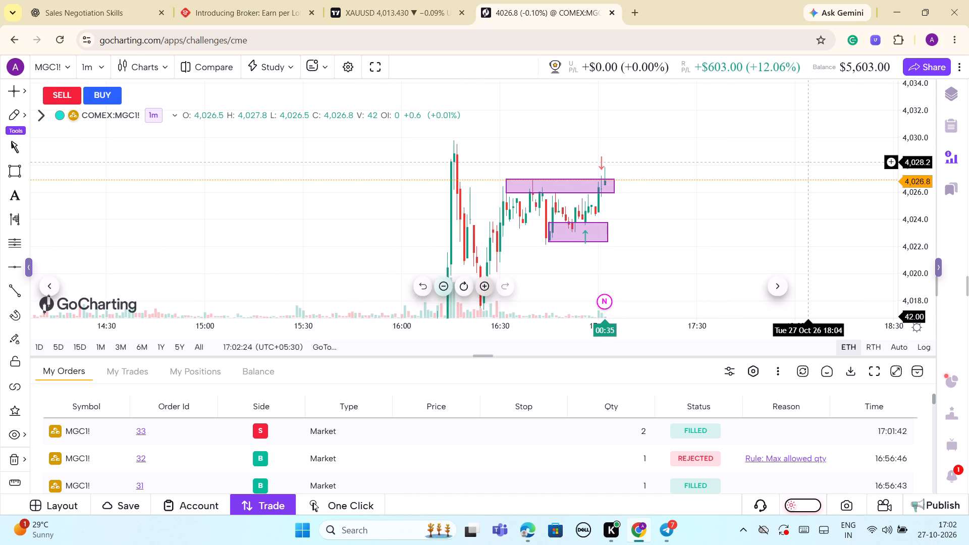
scroll(811, 161, down, 4)
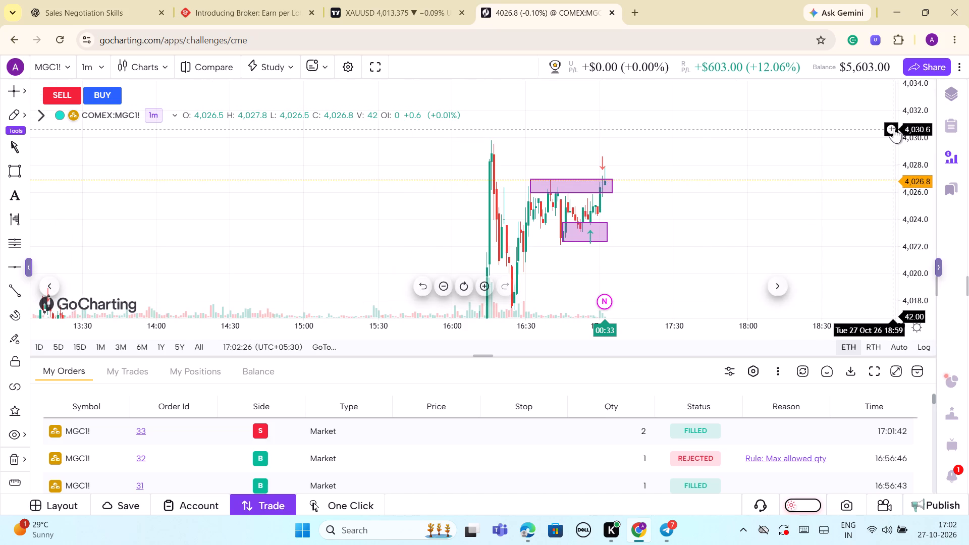
drag(924, 110, 924, 113)
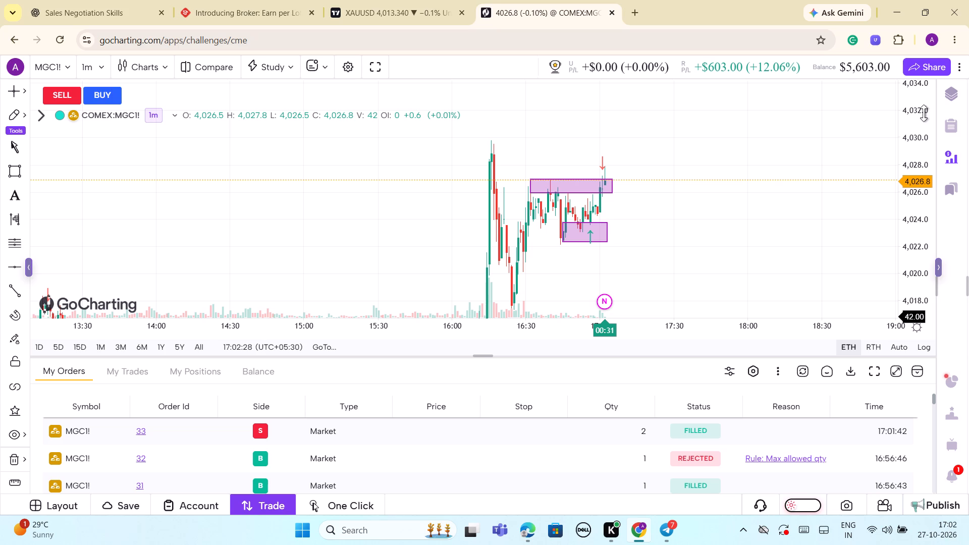
drag(924, 113, 922, 184)
scroll(792, 196, up, 2)
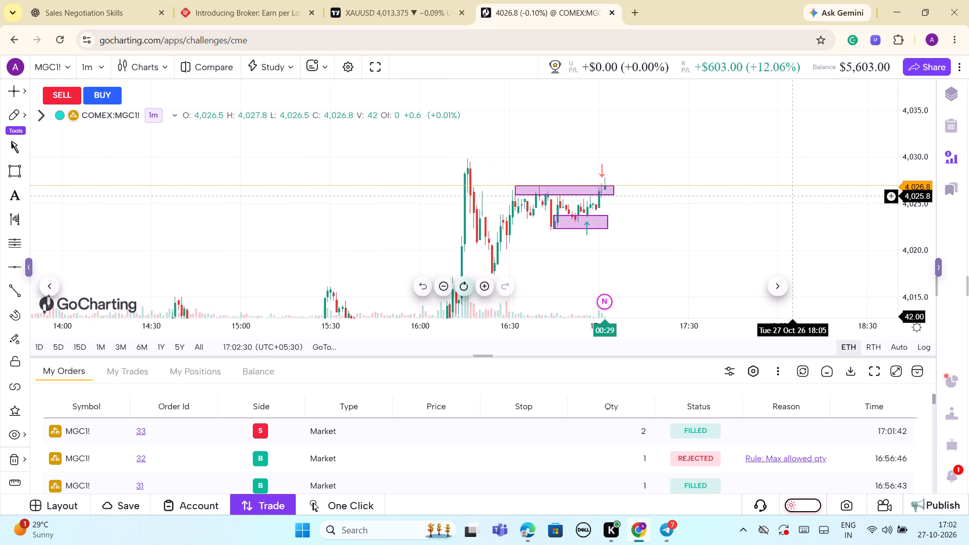
scroll(792, 196, up, 2)
scroll(792, 196, down, 6)
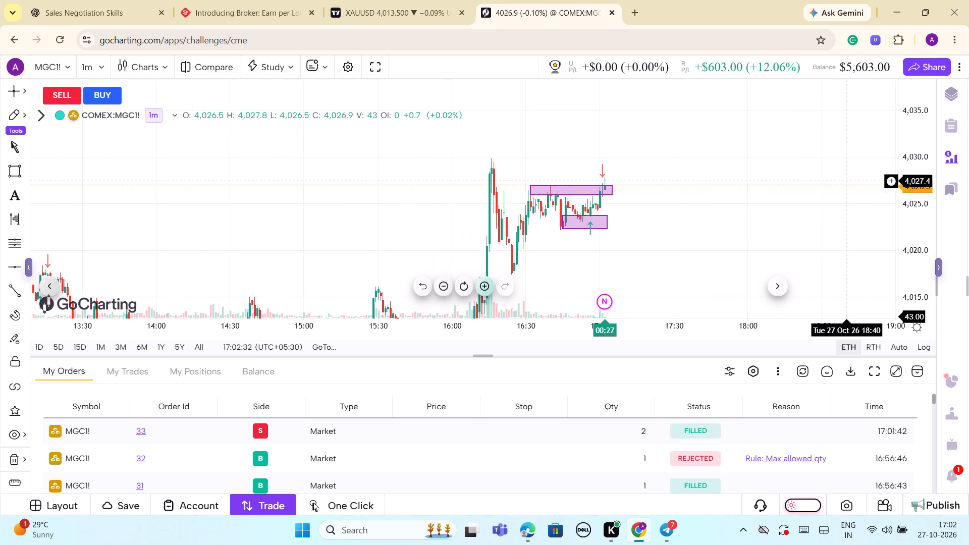
drag(912, 155, 910, 218)
scroll(729, 197, up, 4)
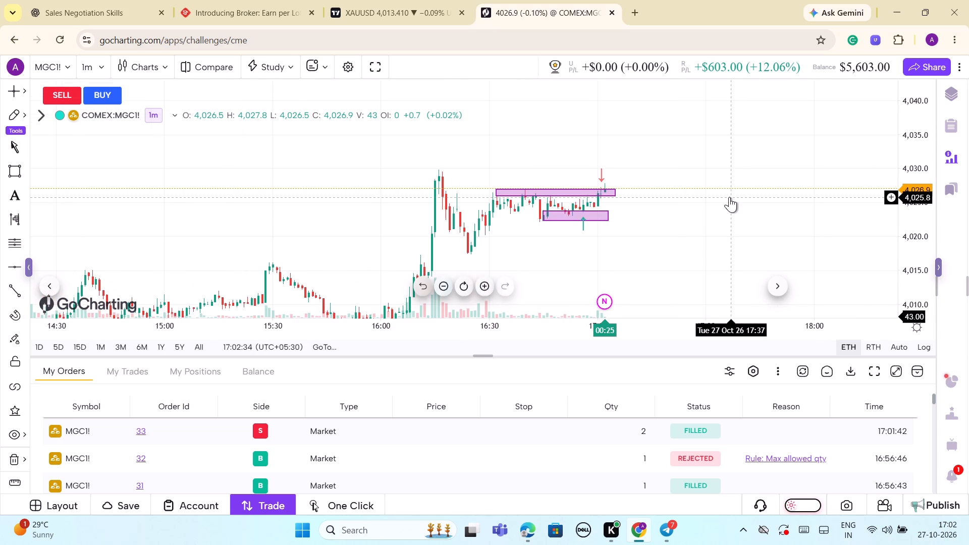
scroll(729, 197, up, 6)
scroll(729, 197, down, 15)
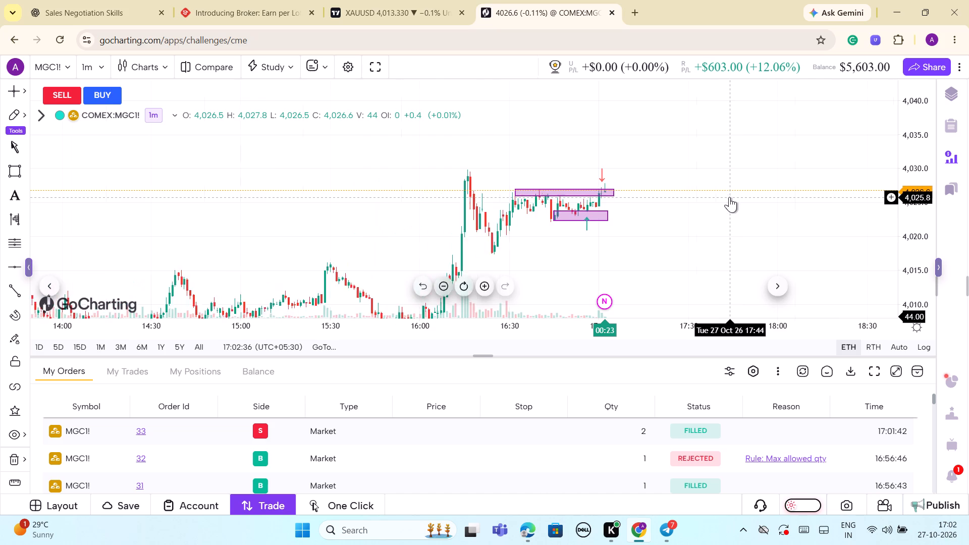
drag(911, 278, 920, 205)
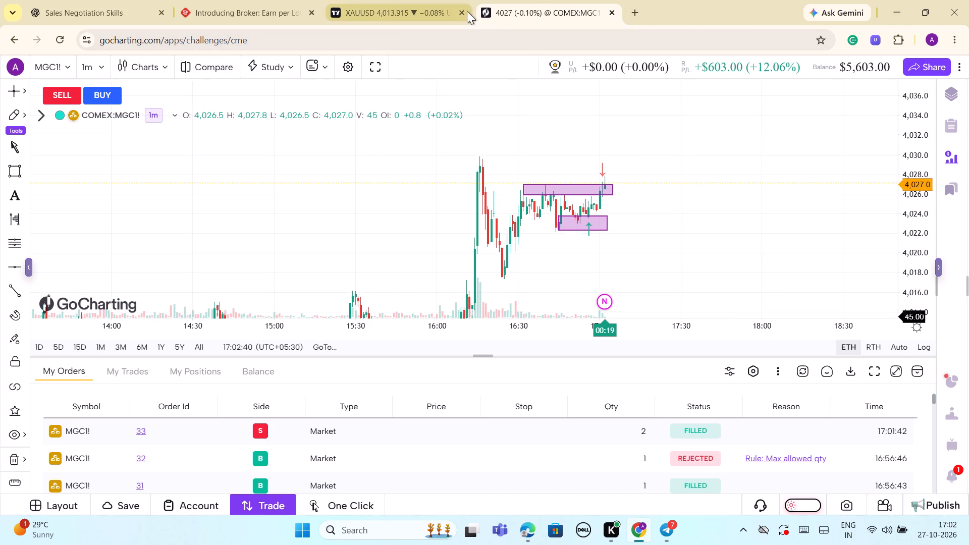
Close the GoCharting challenge page and go to the XAUUSD chart in TradingView.
click(610, 11)
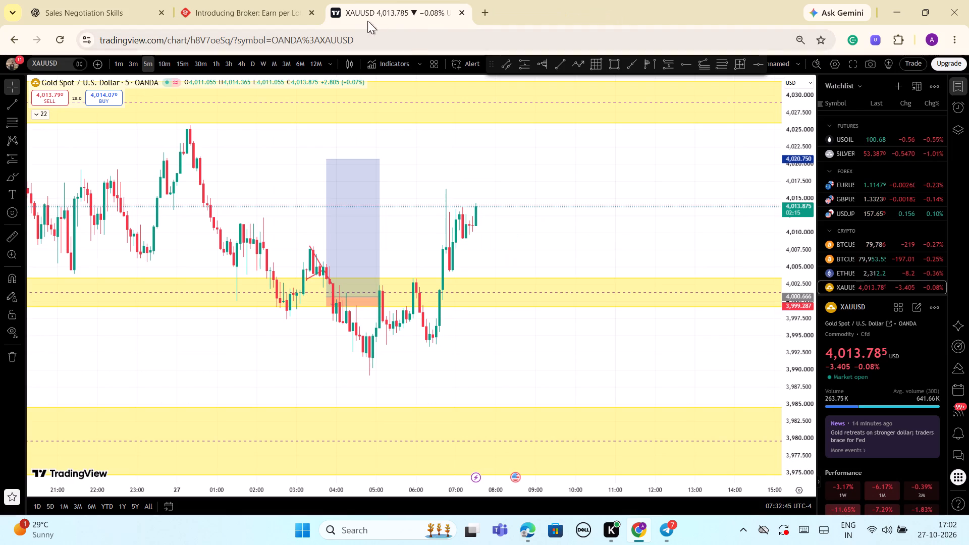
Delete the long position drawing with the 4,020.750 target from the XAUUSD 5-minute chart.
scroll(645, 138, up, 2)
scroll(688, 171, down, 2)
drag(804, 183, 814, 259)
click(346, 258)
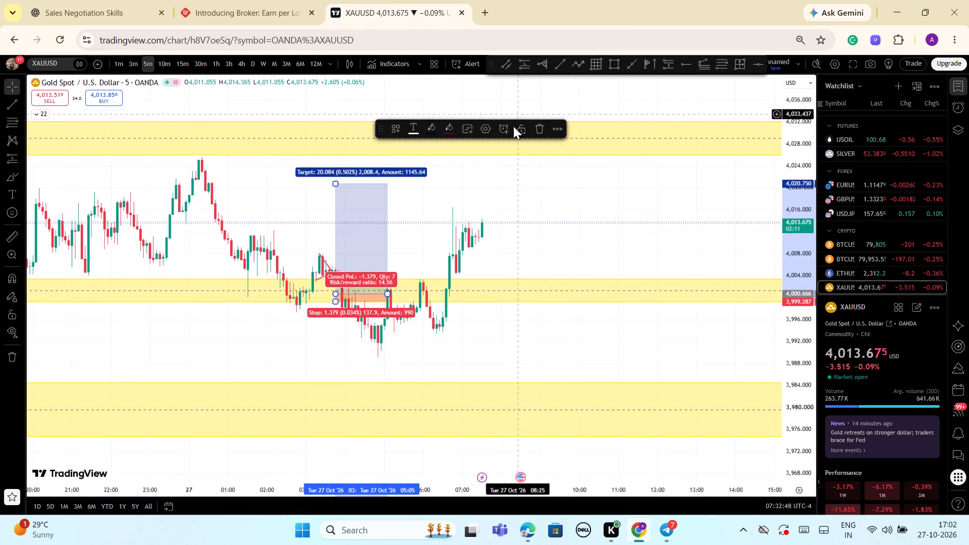
click(539, 126)
Expand the indicator list, show both Zone Finder indicators to compare their zones, and hide both again.
scroll(586, 200, down, 8)
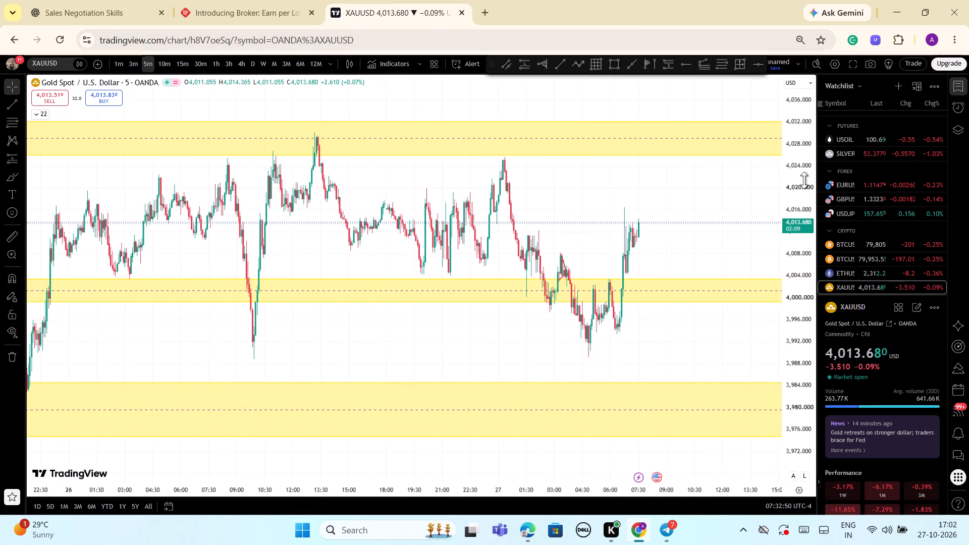
drag(803, 161, 814, 275)
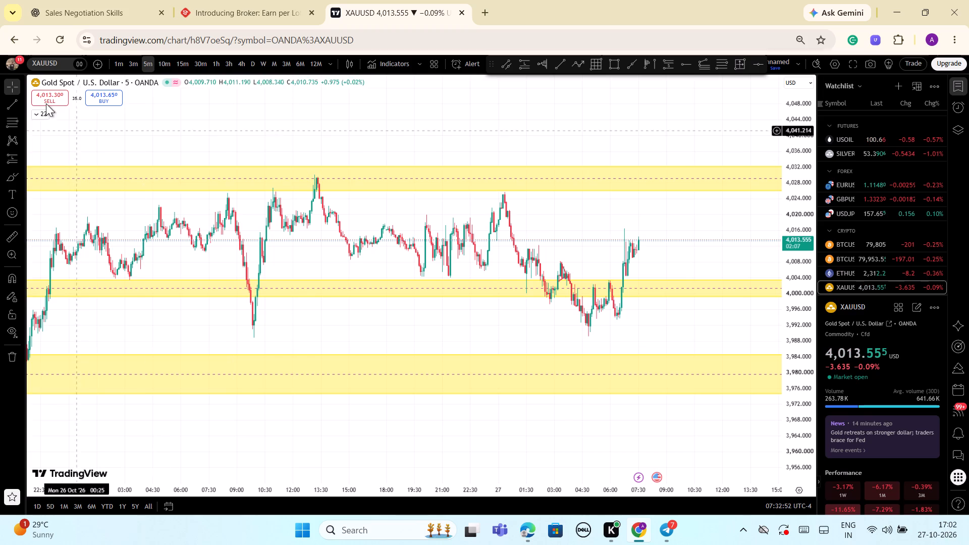
click(34, 116)
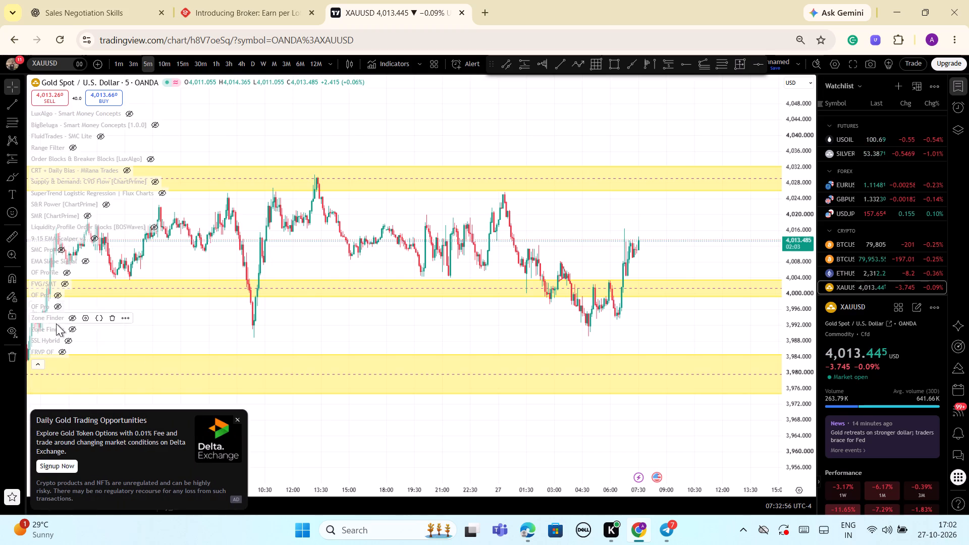
click(71, 329)
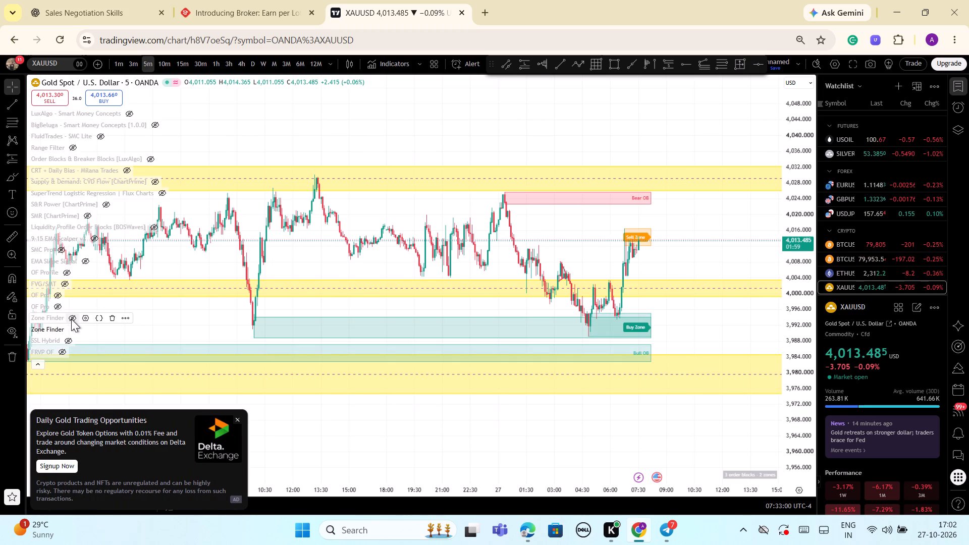
click(70, 319)
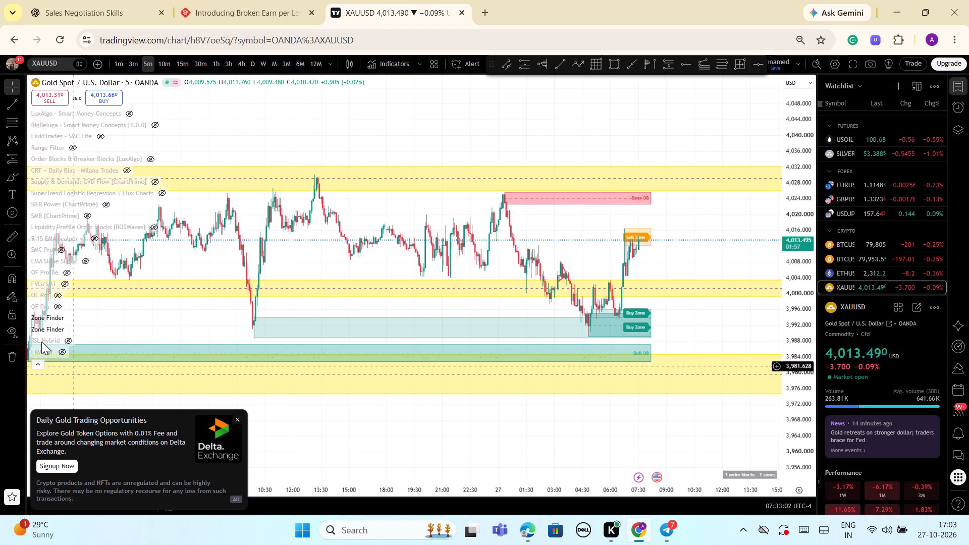
click(71, 330)
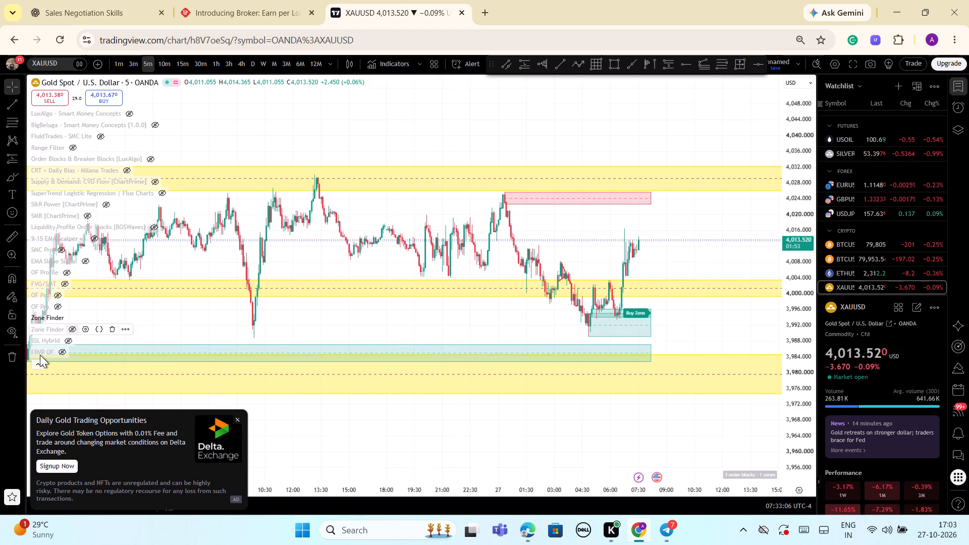
click(69, 316)
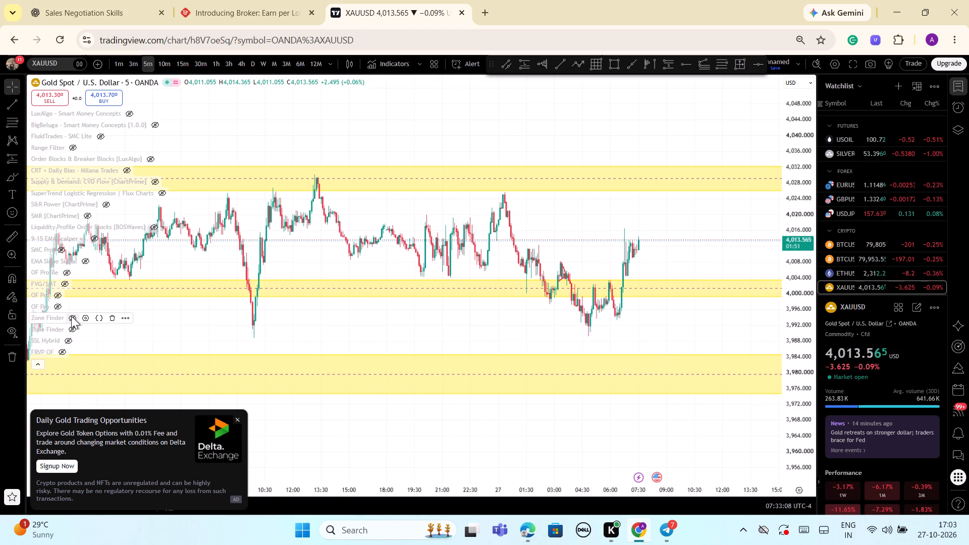
Show only the lower Zone Finder indicator, examine its order blocks and buy and sell zones around price, and hide it again.
click(72, 331)
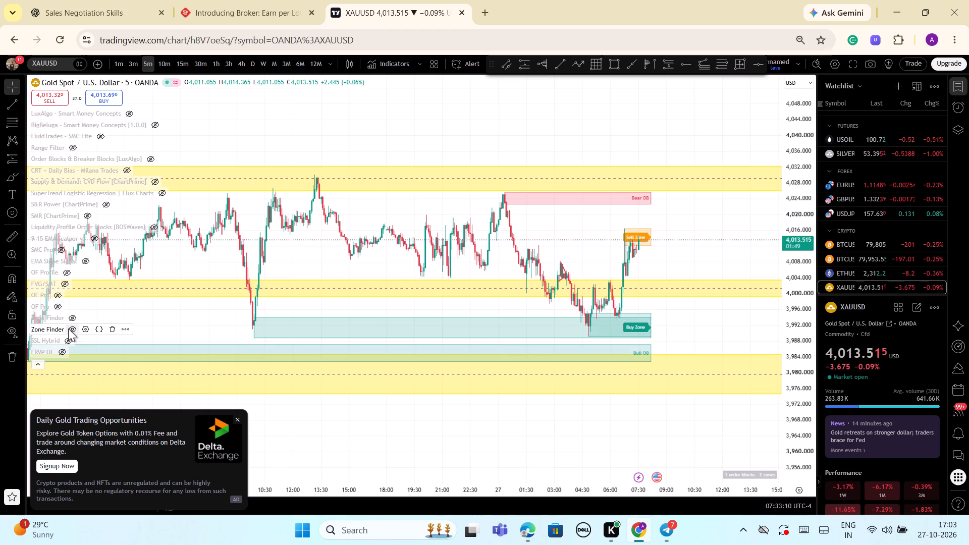
scroll(633, 272, up, 4)
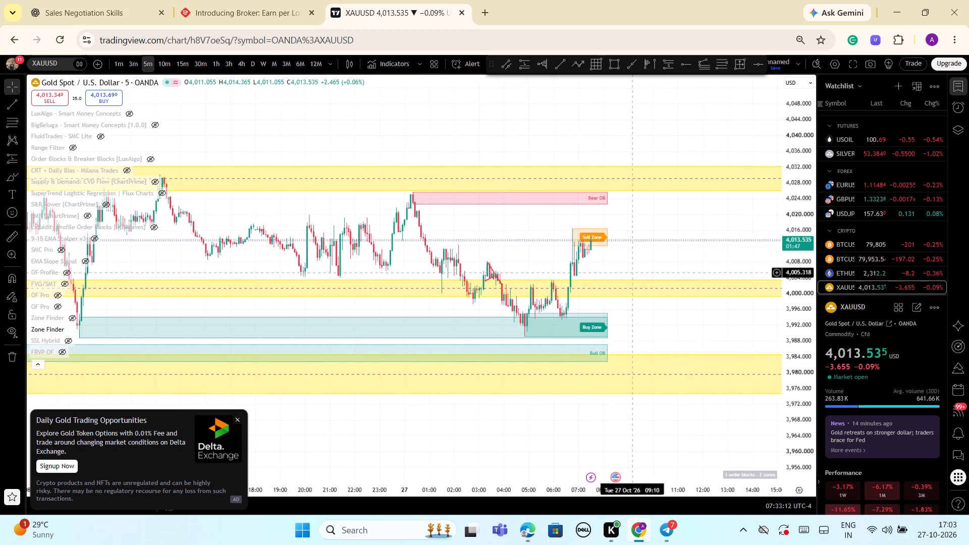
scroll(633, 272, up, 2)
scroll(633, 274, down, 4)
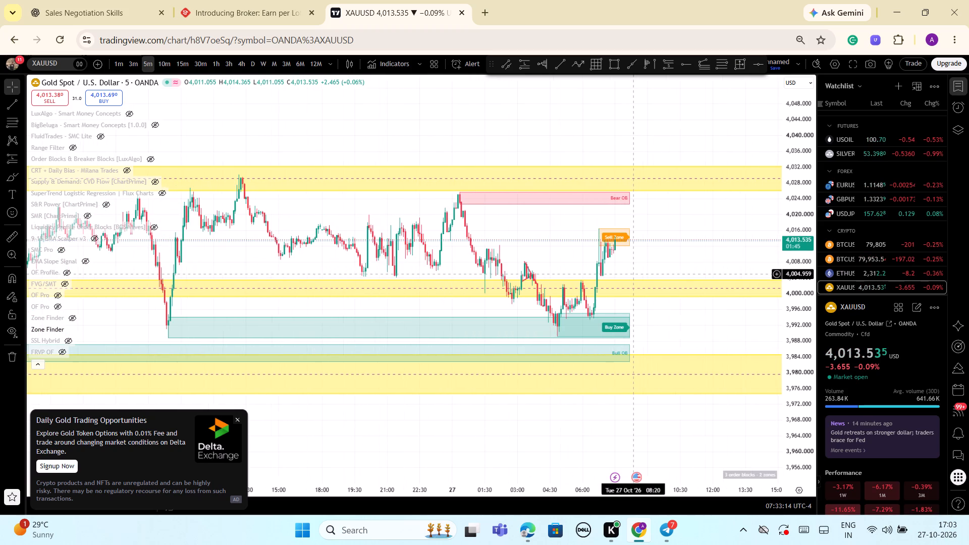
click(71, 329)
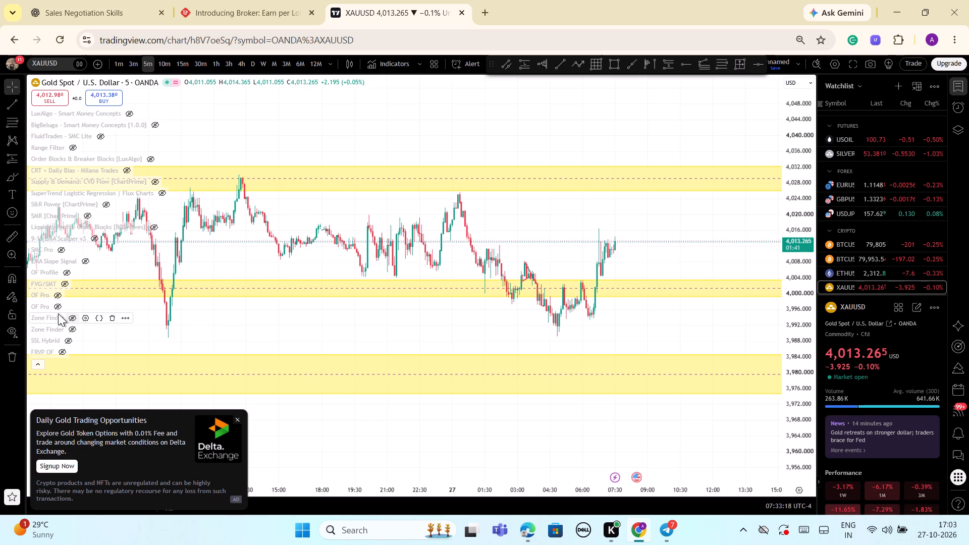
Show the lower OF Pro indicator and set its profile range from 23 Oct 05:50 to 26 Oct 09:50.
click(55, 308)
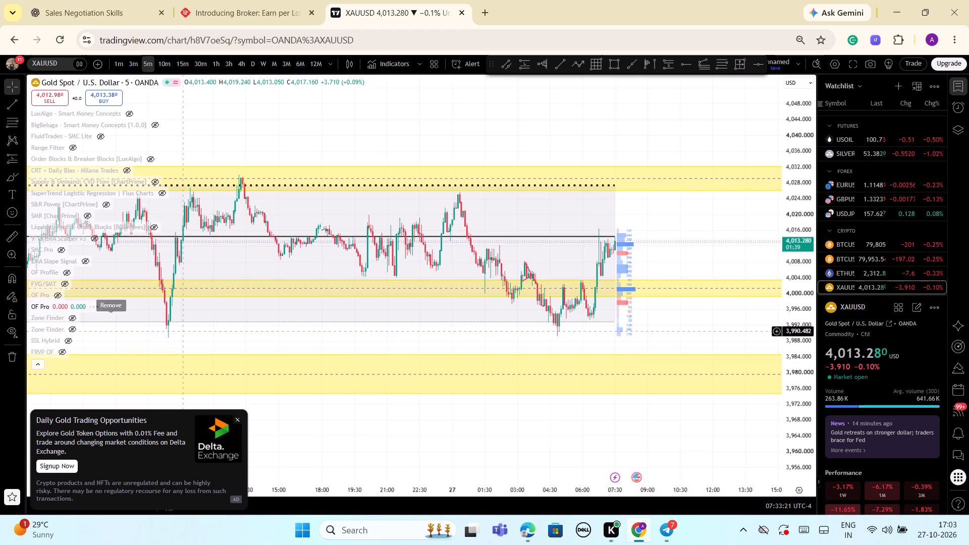
scroll(406, 317, down, 5)
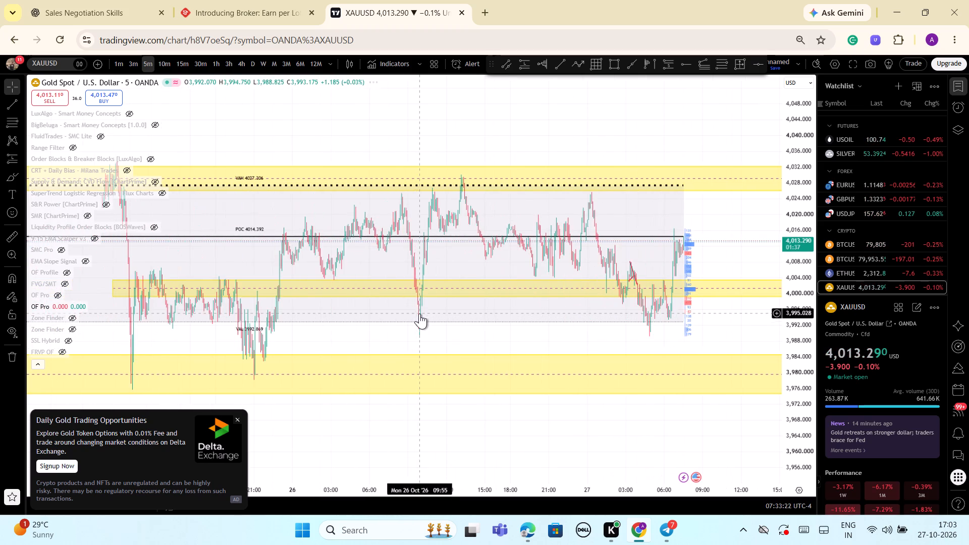
scroll(513, 328, down, 7)
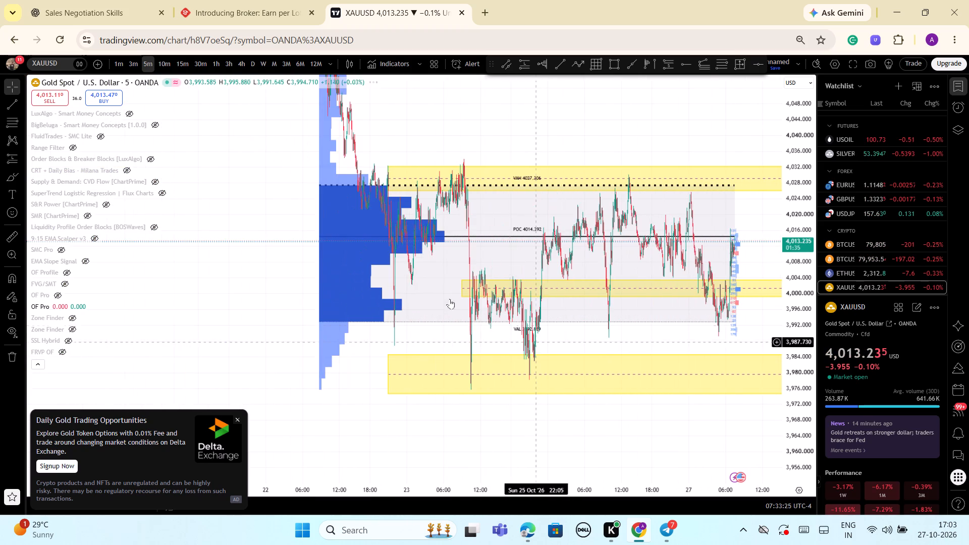
drag(318, 279, 615, 258)
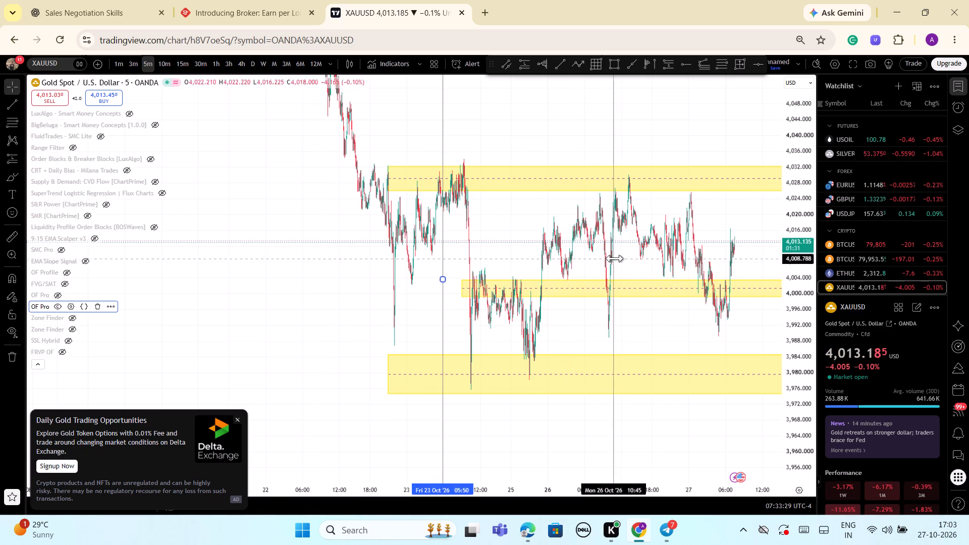
drag(615, 258, 608, 264)
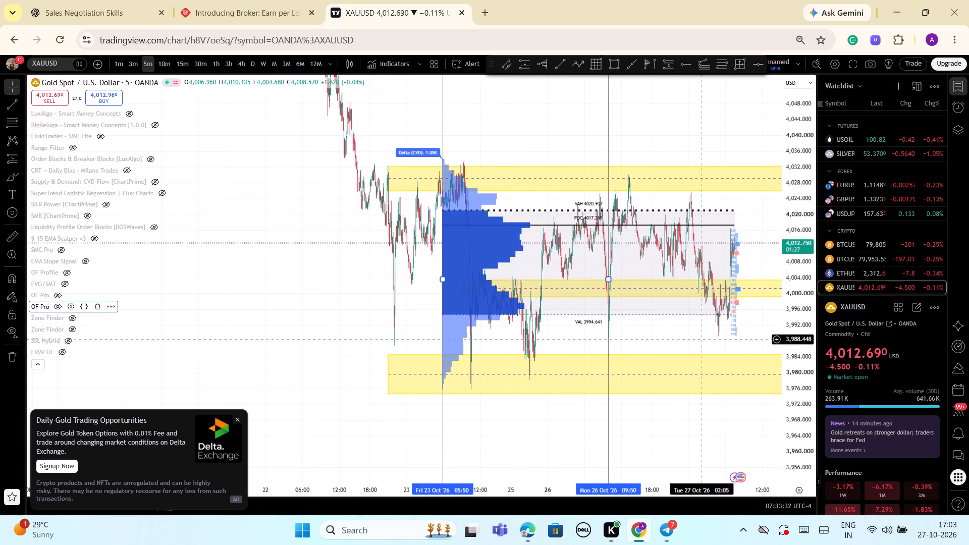
Set the OF Pro profile range to run from 25 Oct 21:30 to 27 Oct 08:30.
scroll(702, 340, down, 1)
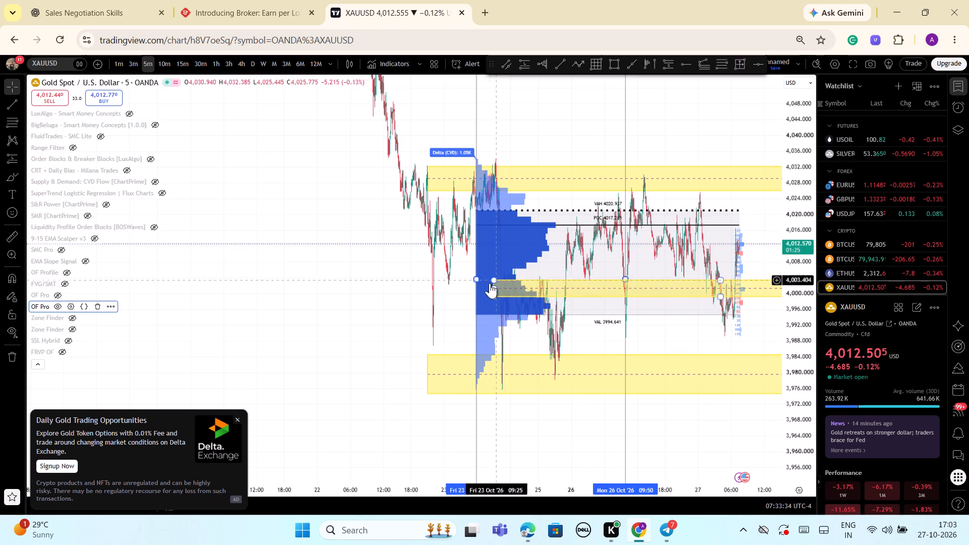
drag(479, 278, 566, 280)
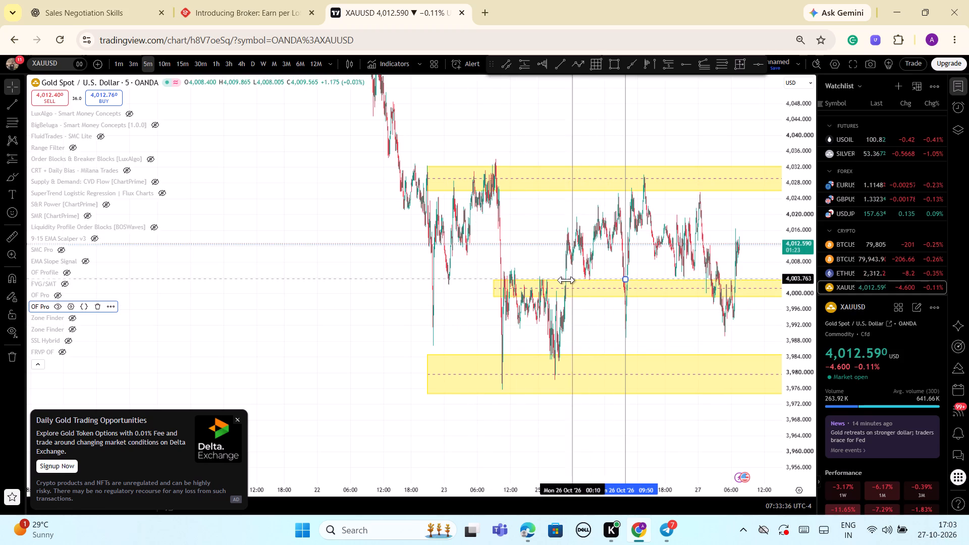
drag(566, 280, 557, 282)
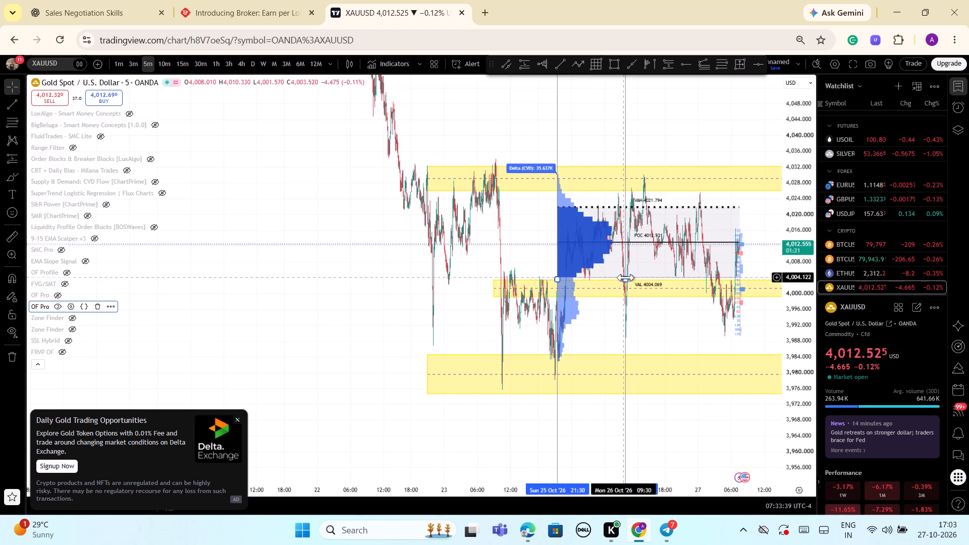
drag(627, 278, 745, 267)
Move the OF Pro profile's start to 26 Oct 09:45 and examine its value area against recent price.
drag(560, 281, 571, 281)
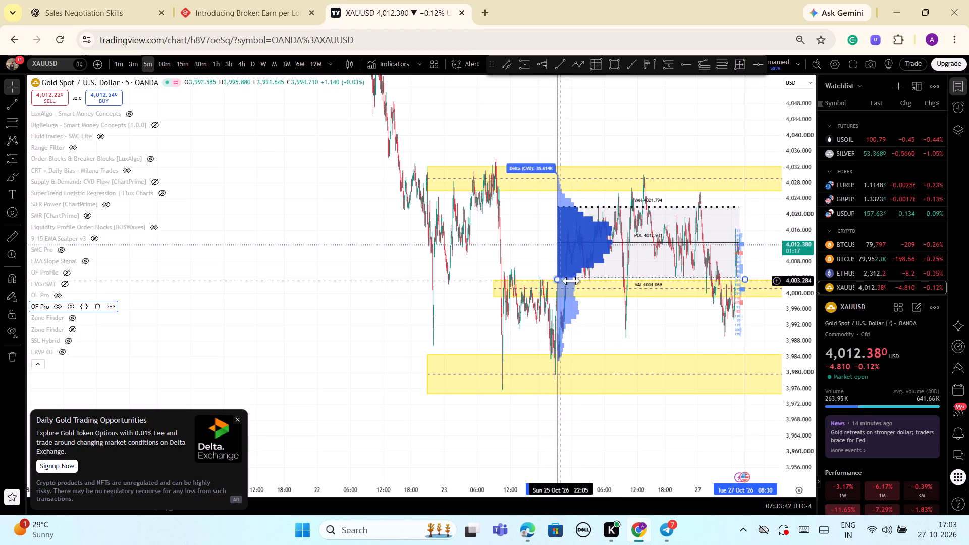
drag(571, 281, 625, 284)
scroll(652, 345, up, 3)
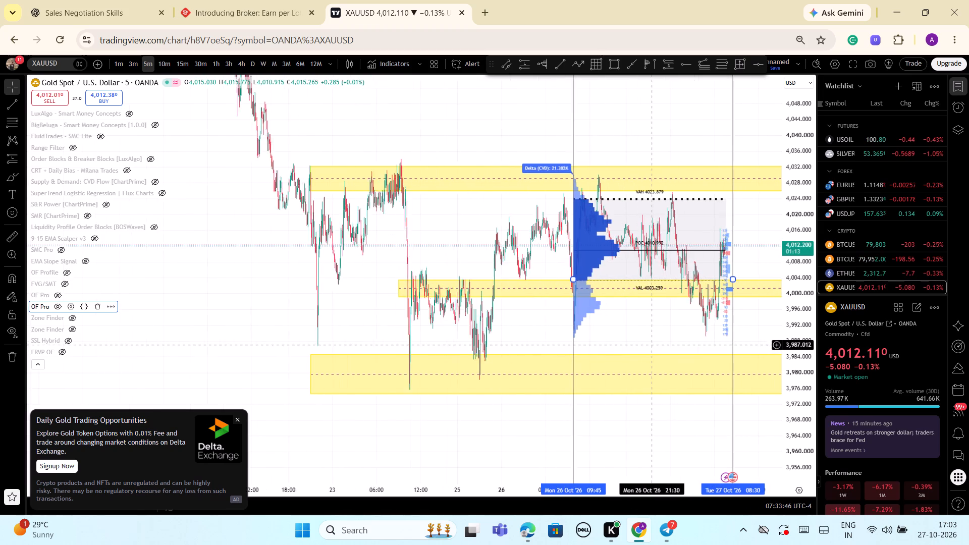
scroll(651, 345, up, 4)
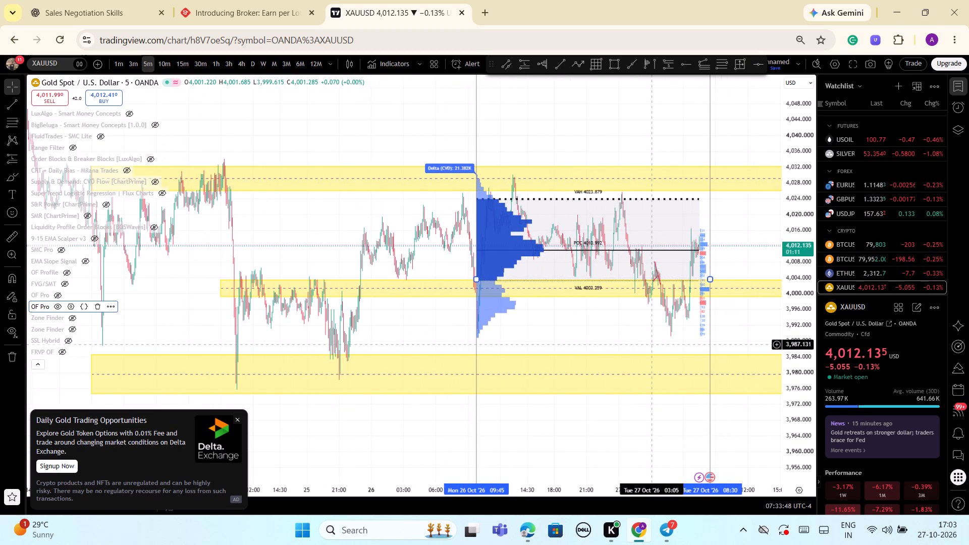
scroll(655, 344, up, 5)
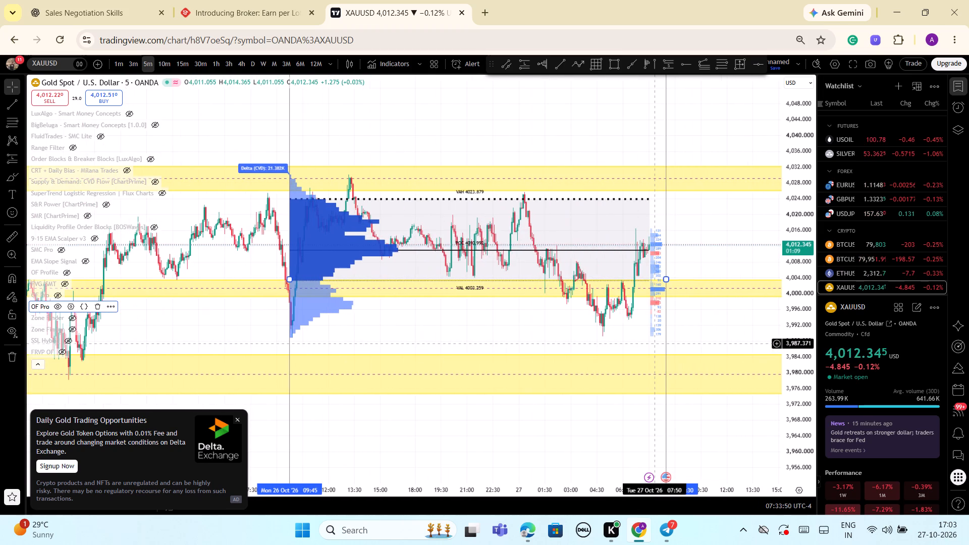
Move the lower OF Pro profile's start back to 25 Oct 21:00 and view its value area against recent price.
scroll(655, 344, down, 4)
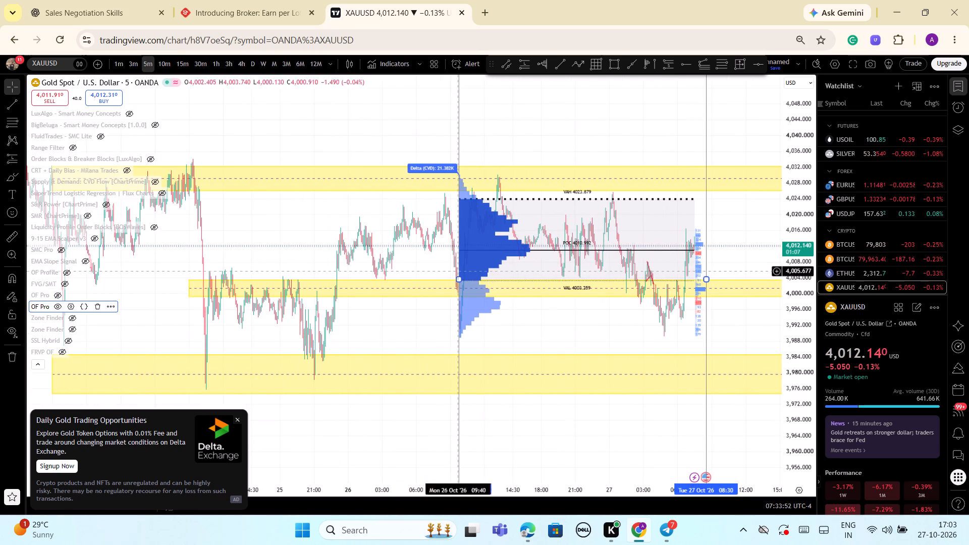
drag(458, 280, 325, 282)
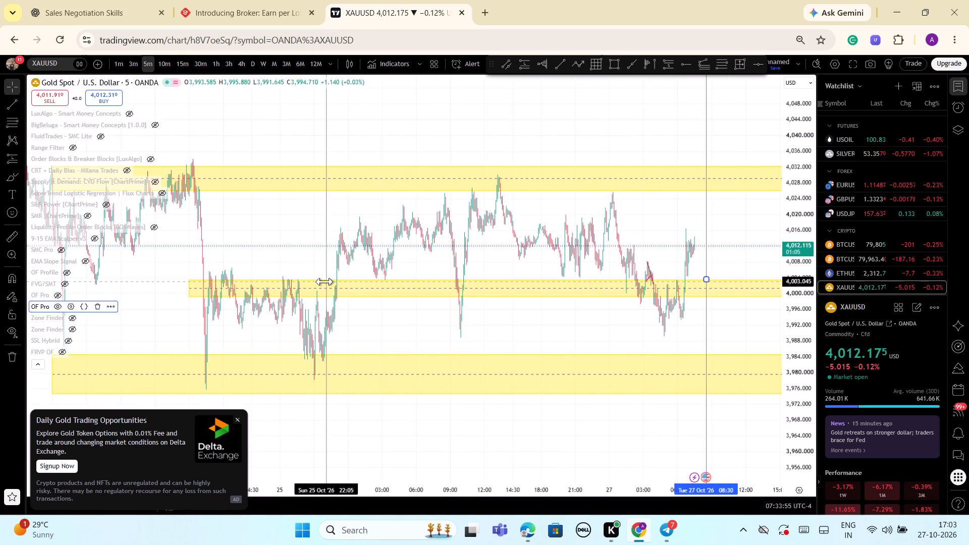
drag(325, 282, 314, 282)
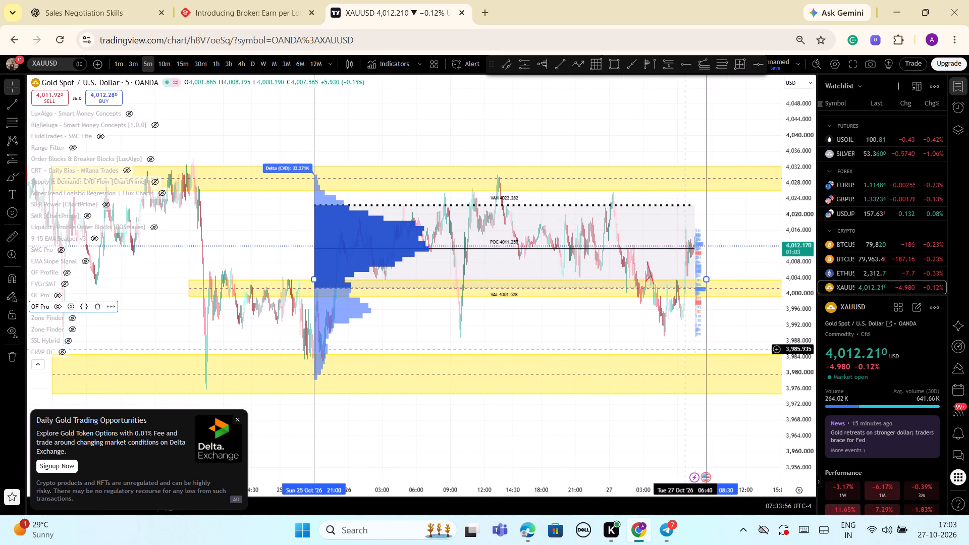
scroll(696, 349, down, 2)
drag(404, 279, 519, 292)
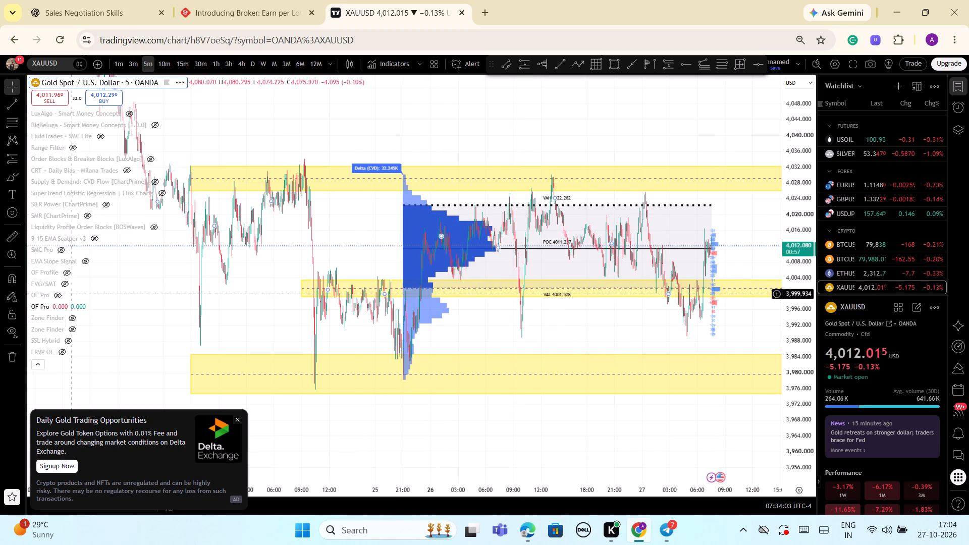
Hide the lower OF Pro indicator and show the upper OF Pro indicator instead.
click(56, 305)
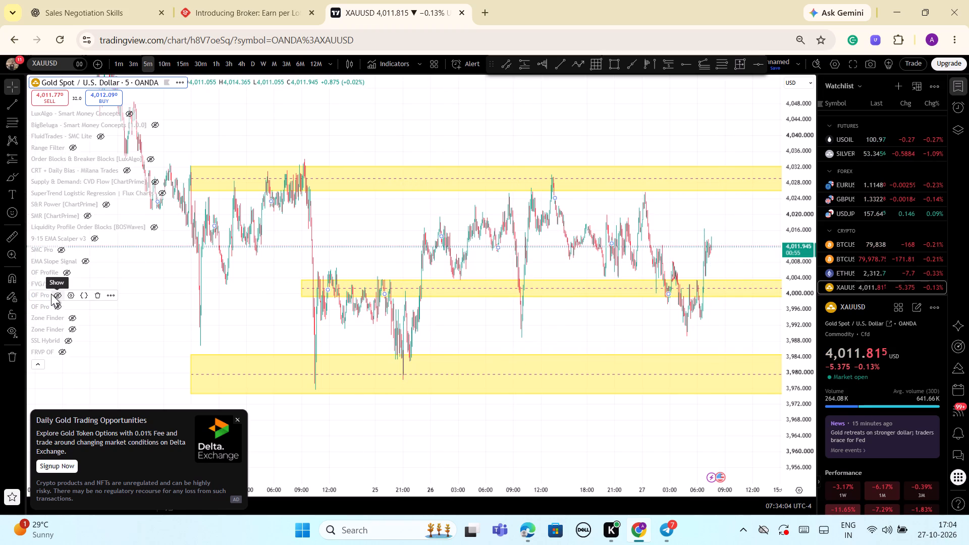
click(56, 295)
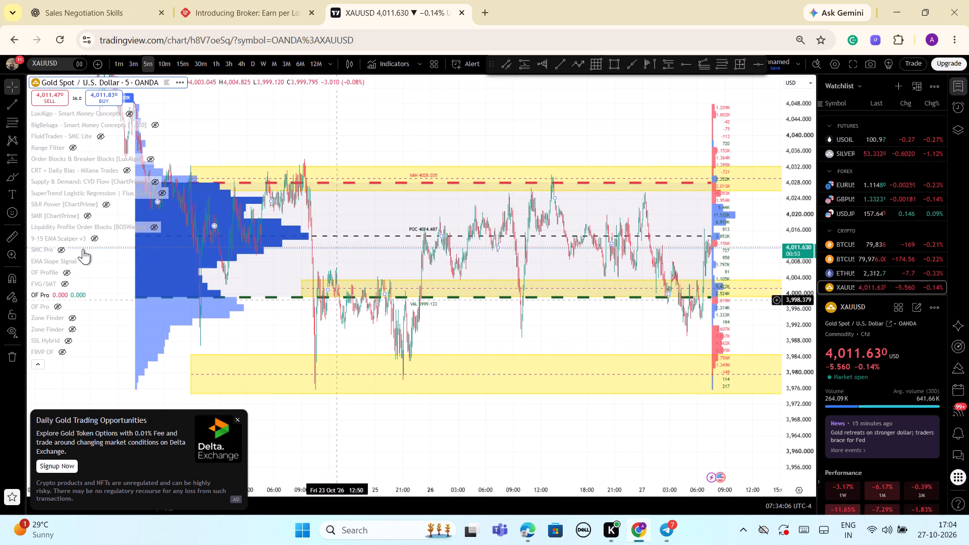
Set the upper OF Pro profile range to run from 26 Oct 09:50 to 27 Oct 08:10.
drag(135, 279, 519, 304)
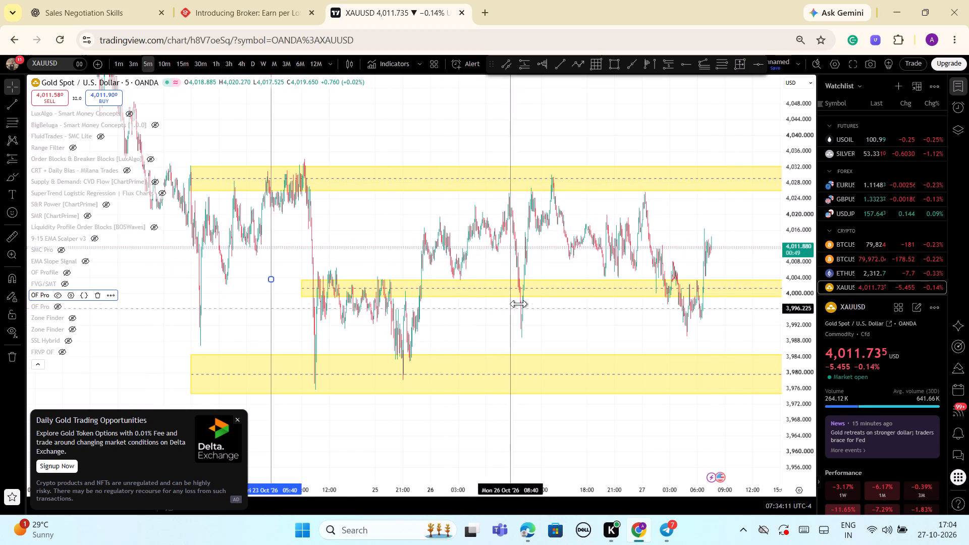
drag(519, 304, 521, 303)
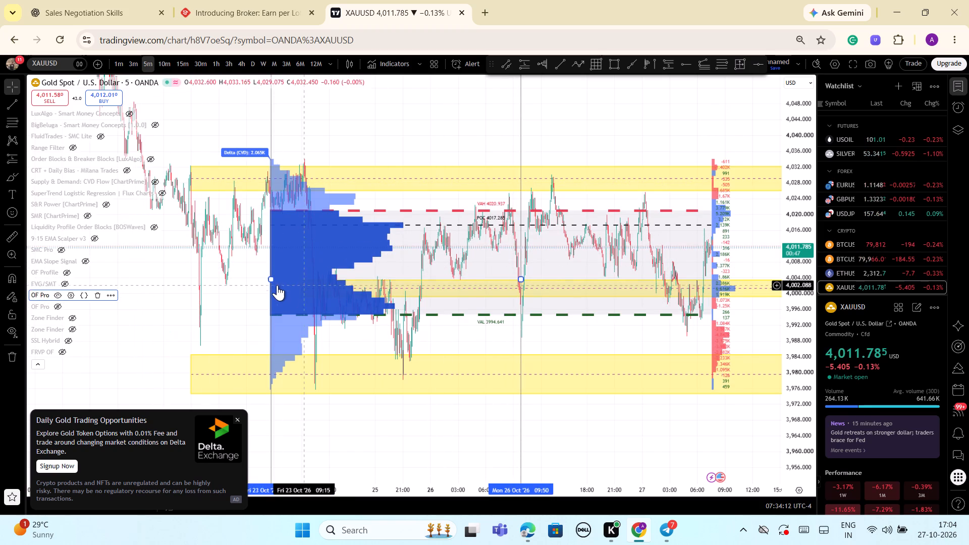
drag(270, 281, 572, 294)
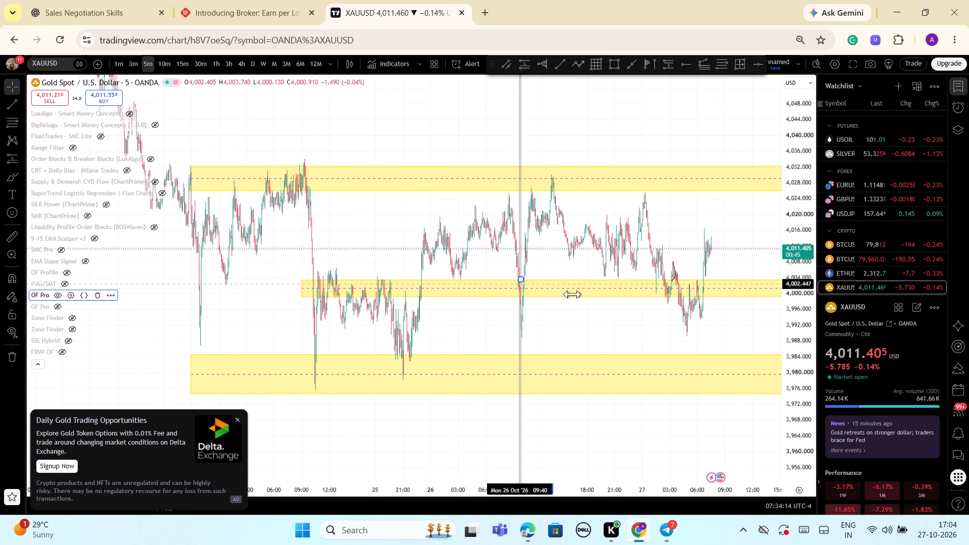
drag(572, 294, 717, 298)
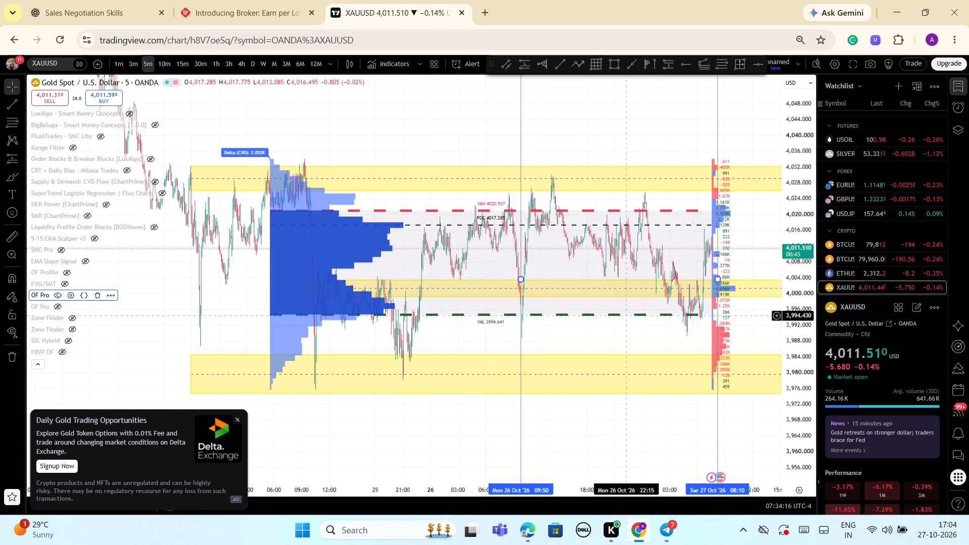
Examine the upper OF Pro profile's value area, POC and delta levels against price since 26 Oct 09:50.
scroll(609, 352, up, 1)
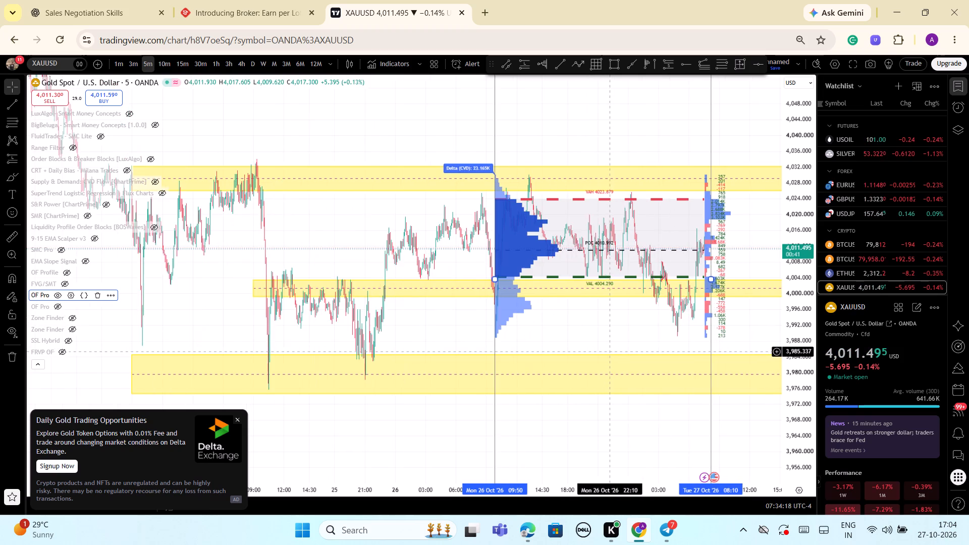
scroll(609, 352, up, 3)
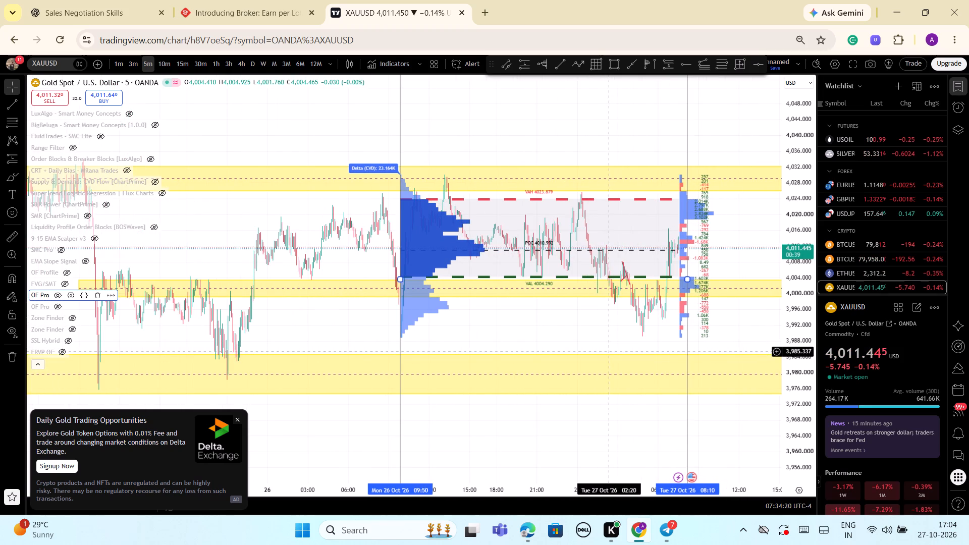
scroll(609, 352, up, 5)
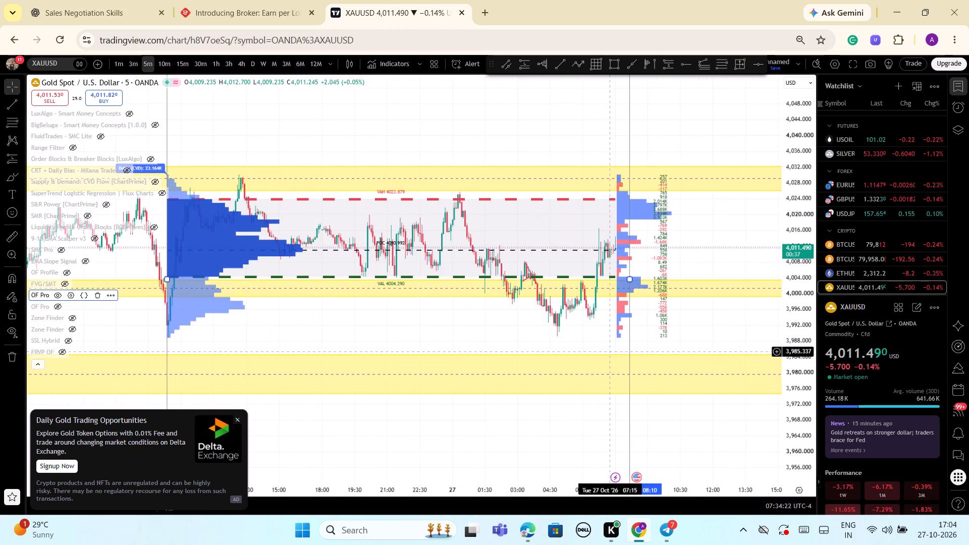
scroll(609, 352, down, 1)
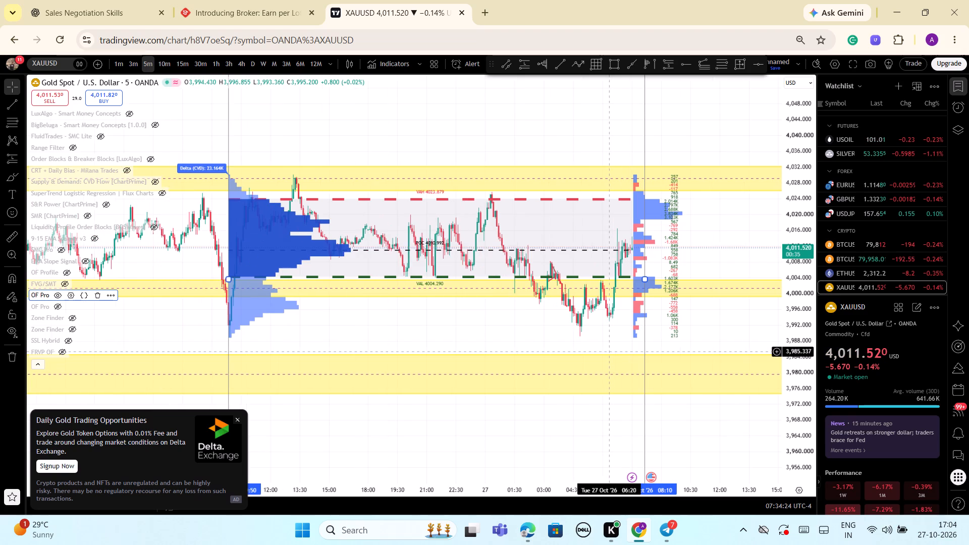
scroll(609, 352, down, 1)
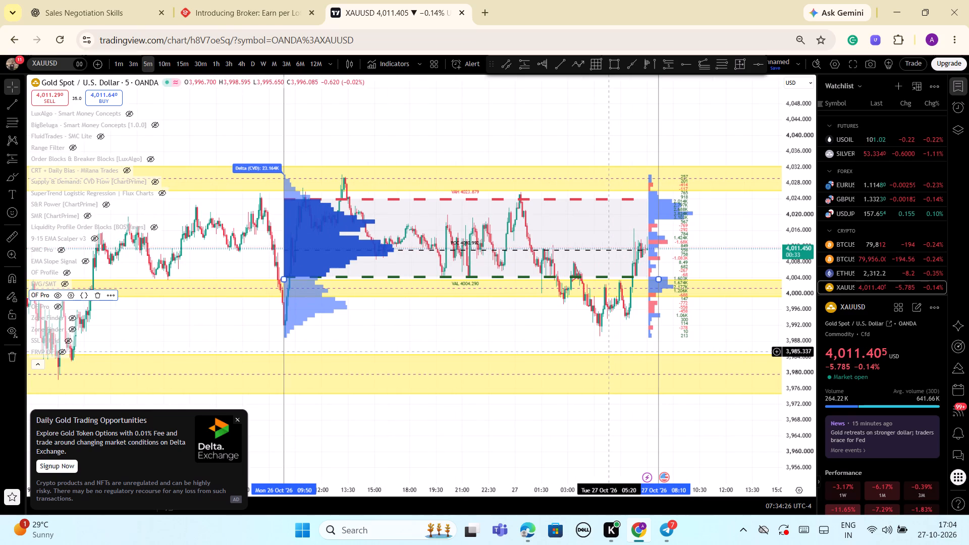
scroll(609, 352, up, 2)
Move the upper OF Pro profile's start to the swing high at 27 Oct 00:25.
scroll(609, 352, down, 4)
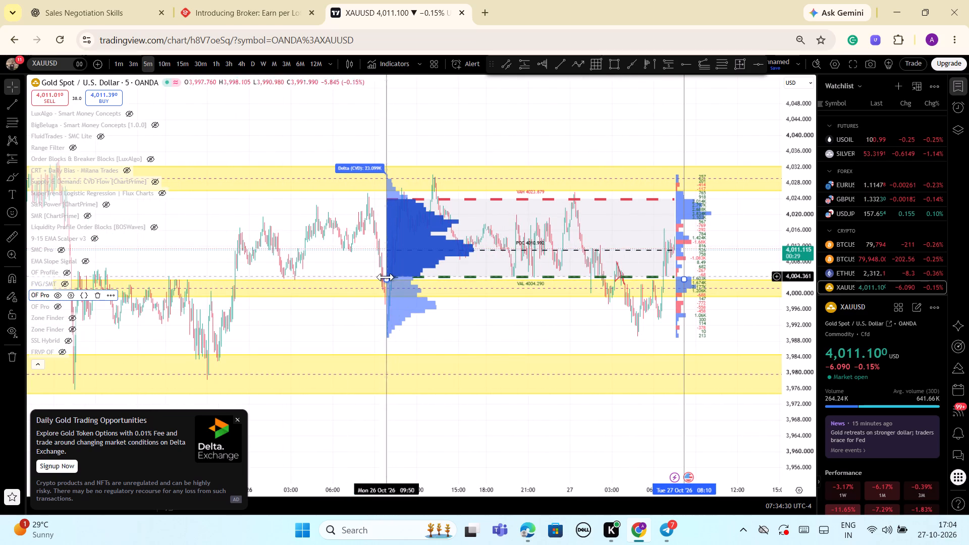
drag(386, 277, 577, 282)
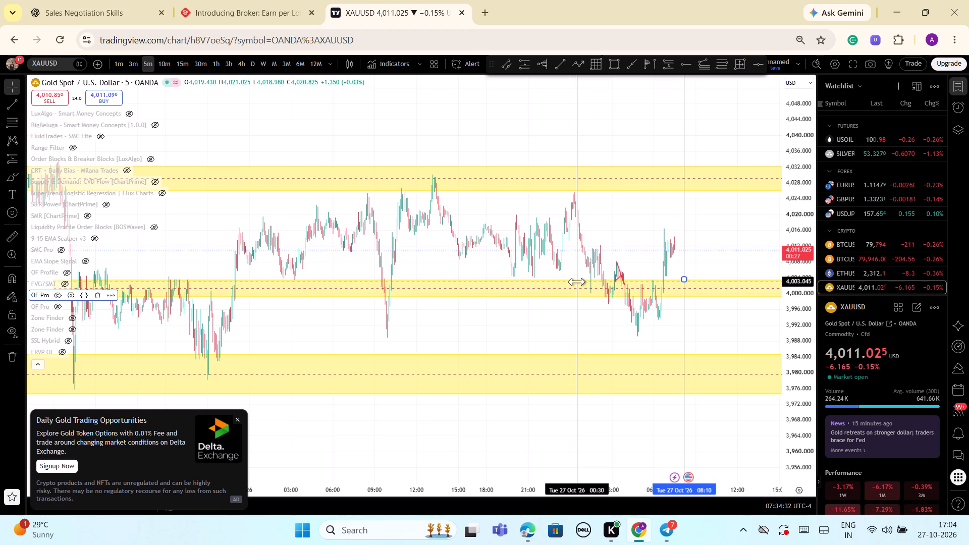
drag(577, 282, 575, 282)
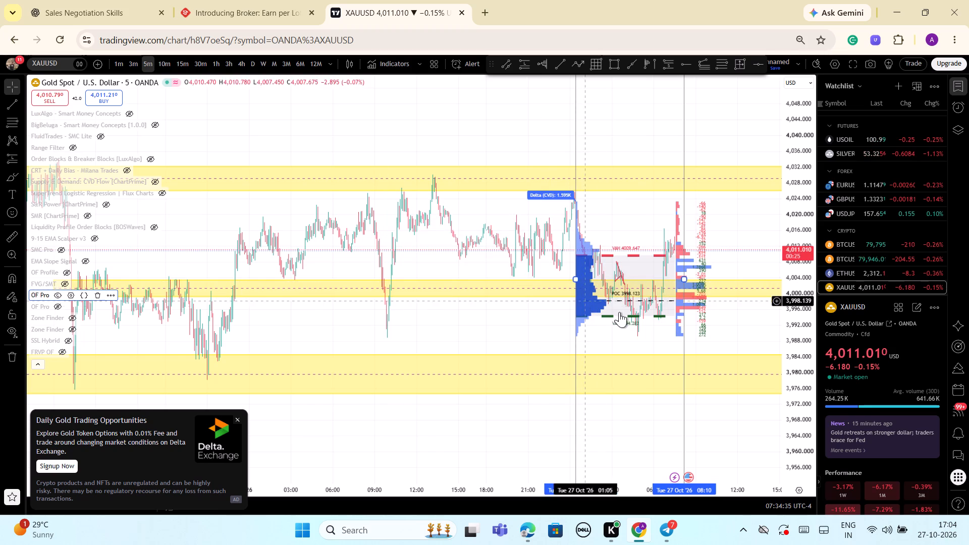
Examine the 27 Oct profile's value area, POC and per-level delta values against current price and the yellow zones.
scroll(650, 317, up, 5)
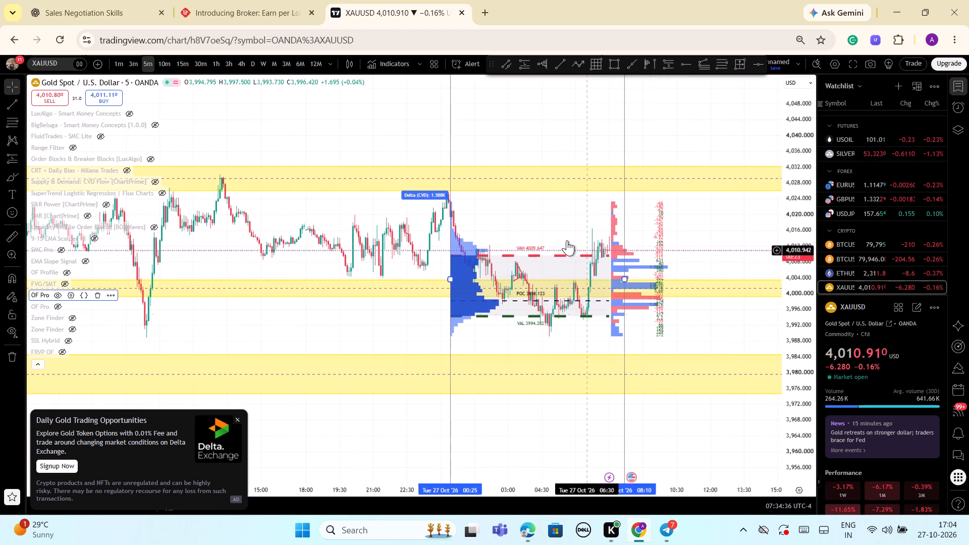
scroll(606, 278, up, 4)
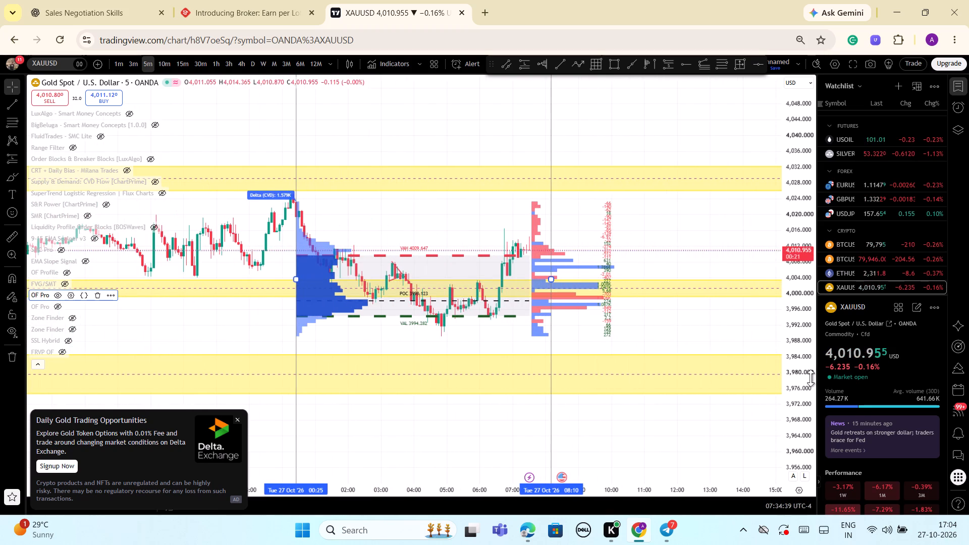
drag(800, 386, 775, 194)
scroll(710, 215, up, 2)
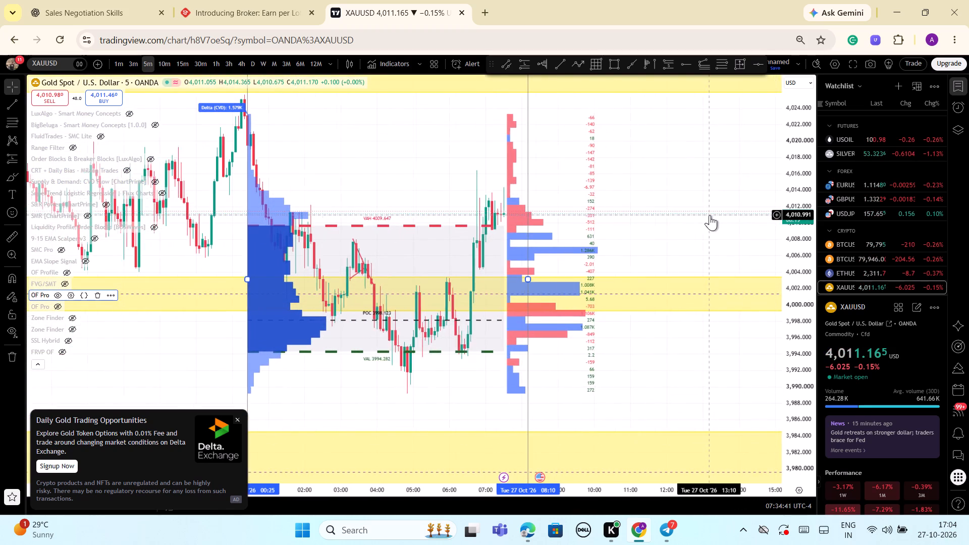
drag(795, 126, 795, 170)
scroll(700, 183, down, 3)
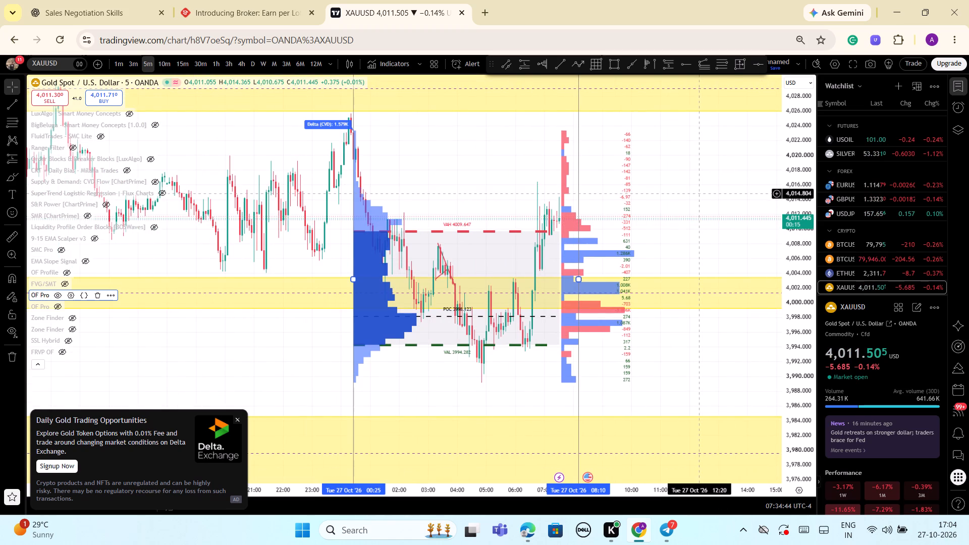
drag(798, 125, 798, 177)
scroll(733, 210, down, 2)
drag(794, 184, 796, 208)
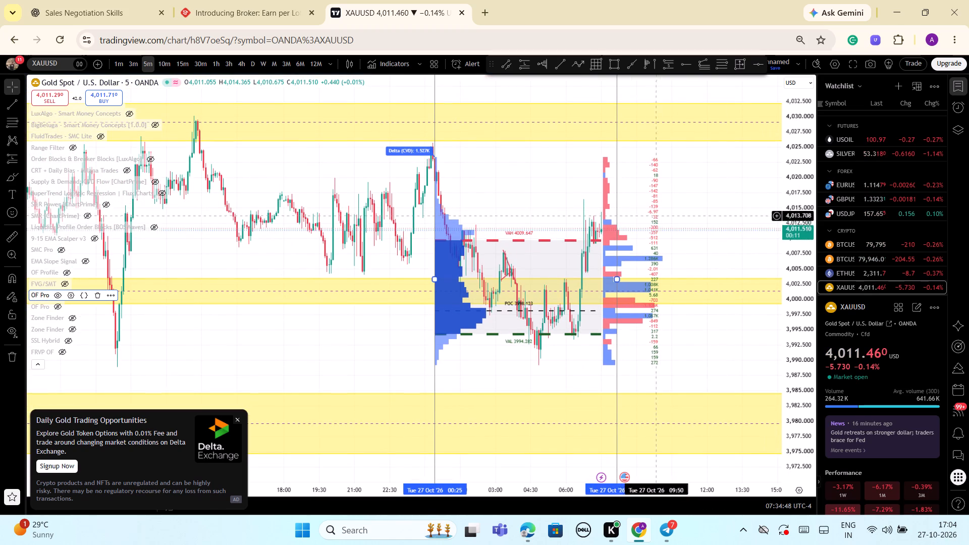
scroll(671, 244, up, 2)
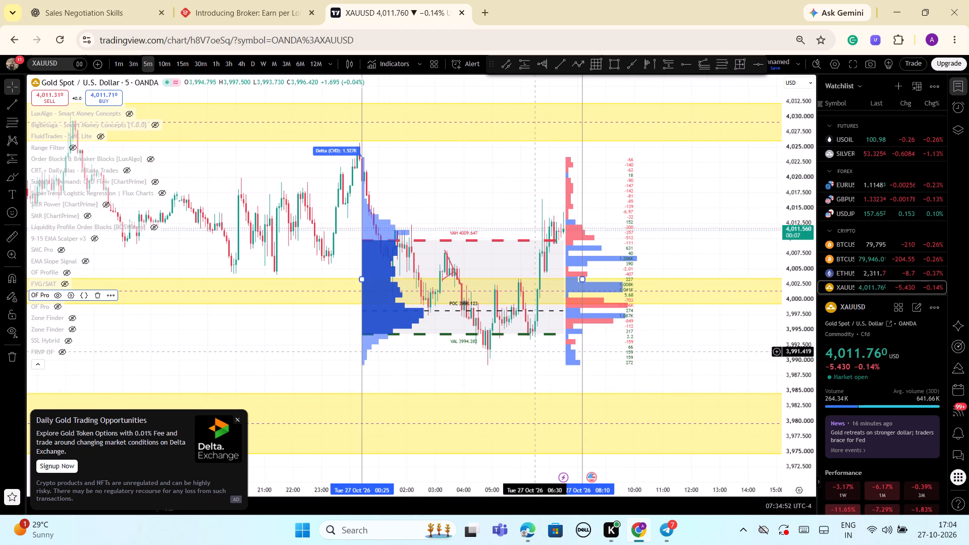
drag(523, 381, 580, 305)
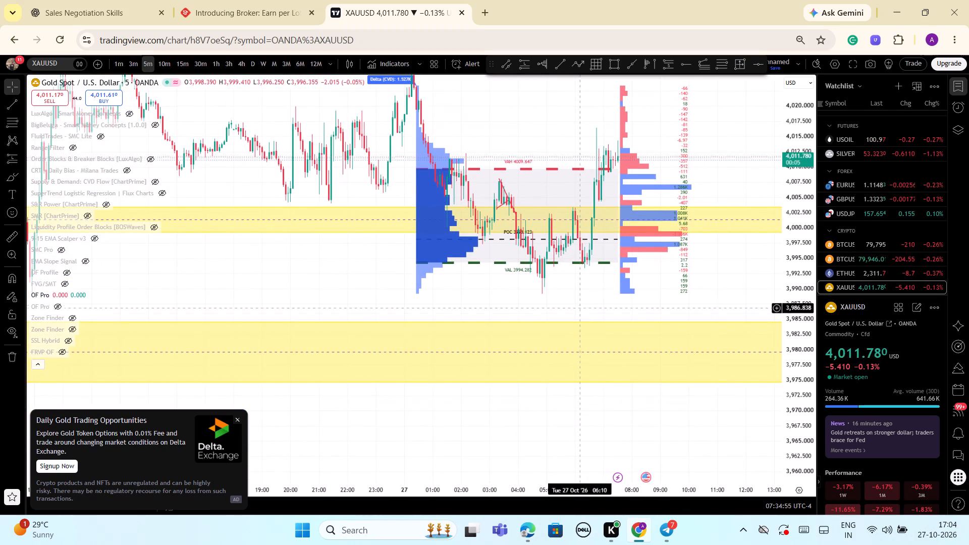
scroll(591, 347, up, 2)
scroll(591, 347, down, 1)
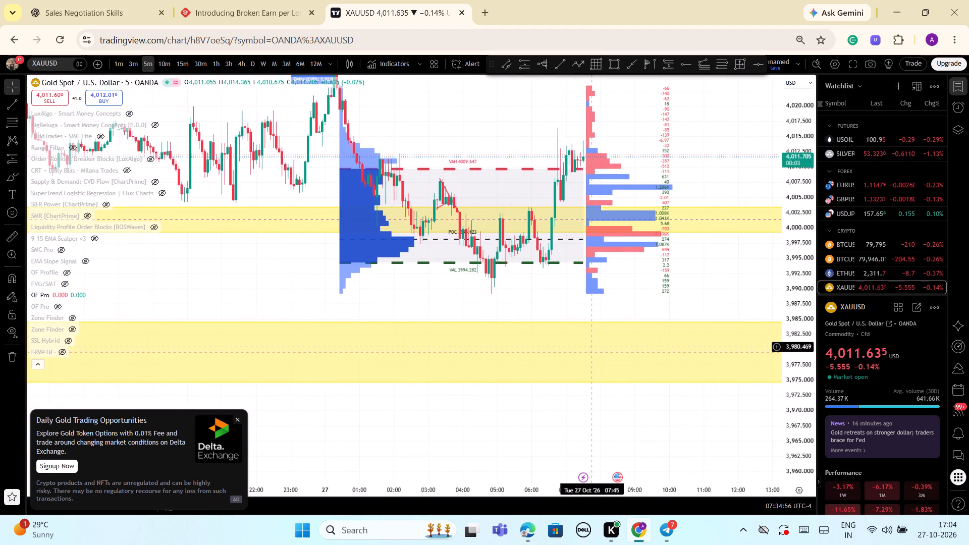
scroll(591, 347, down, 1)
drag(797, 250, 802, 282)
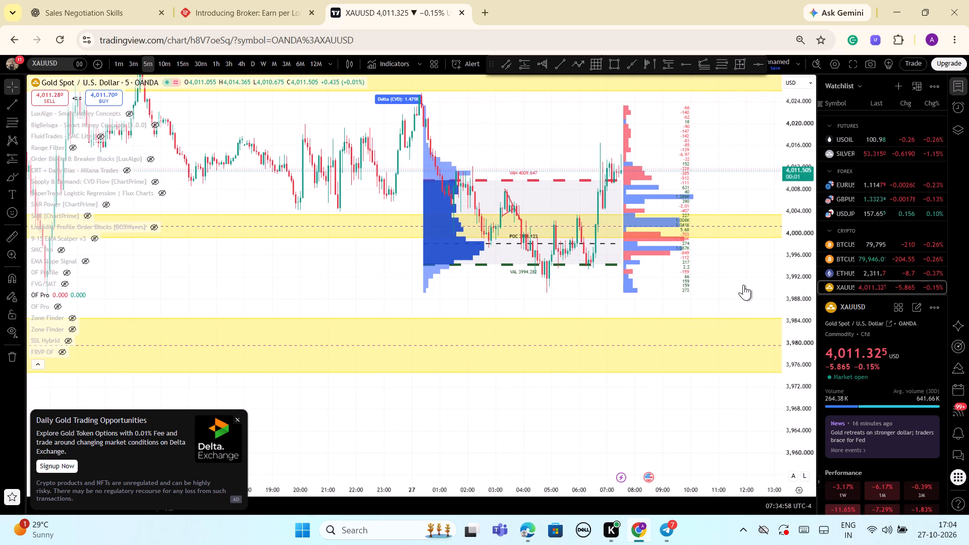
scroll(686, 296, up, 7)
scroll(686, 296, down, 4)
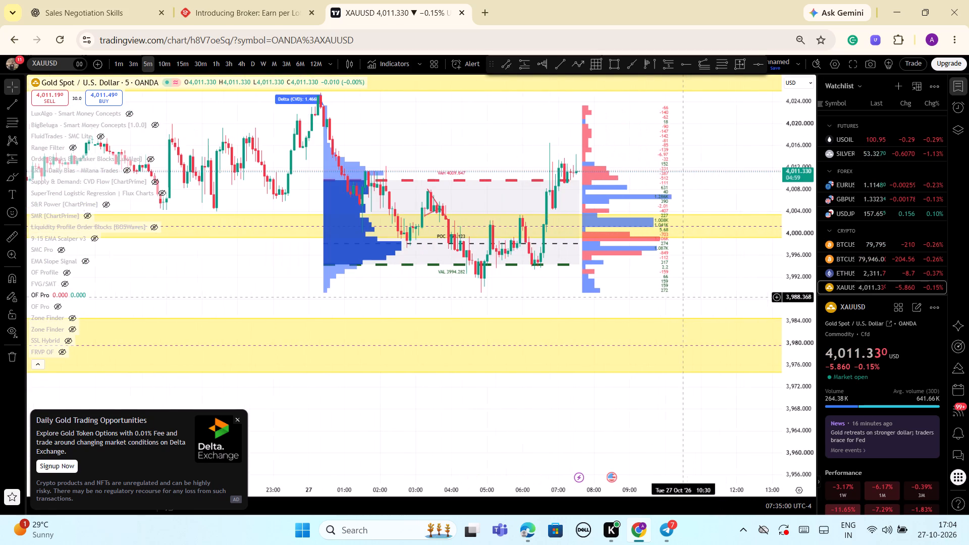
drag(806, 130, 810, 178)
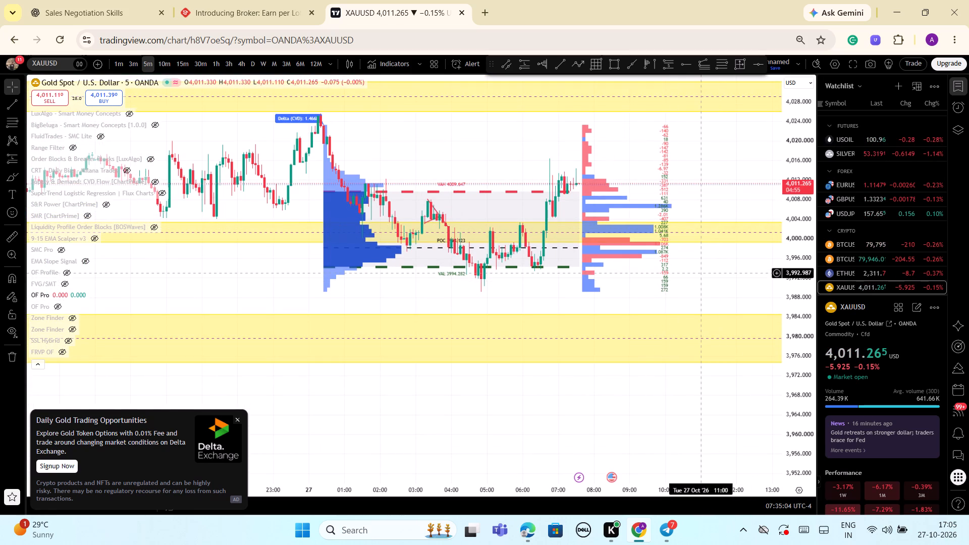
scroll(703, 274, down, 4)
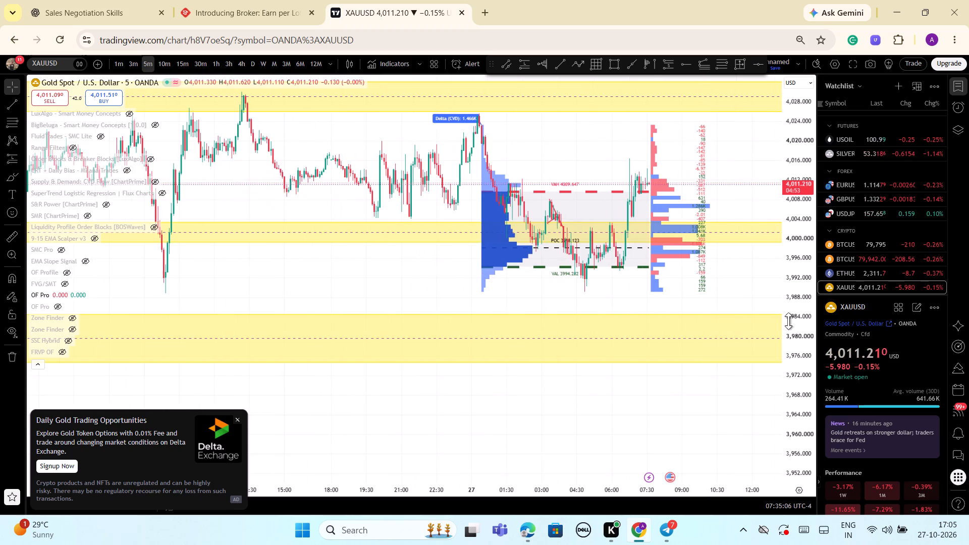
drag(805, 361, 786, 420)
scroll(695, 425, up, 2)
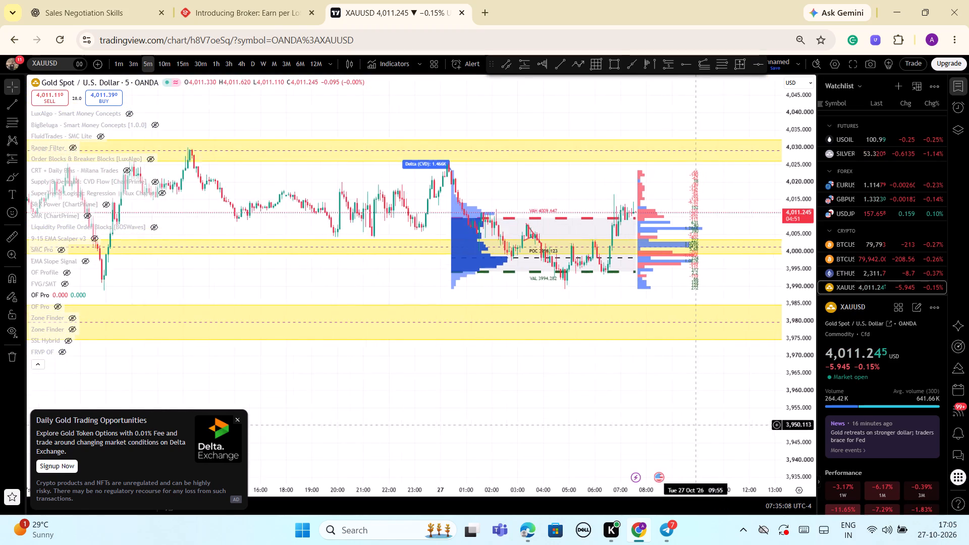
scroll(695, 425, up, 1)
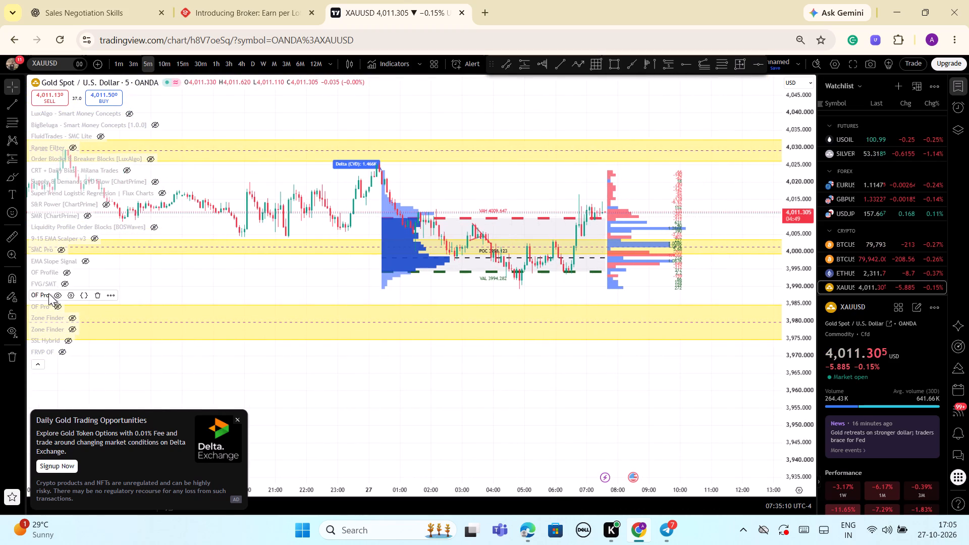
Hide the upper OF Pro indicator and collapse the chart's indicator list to view price against the yellow zones.
click(55, 294)
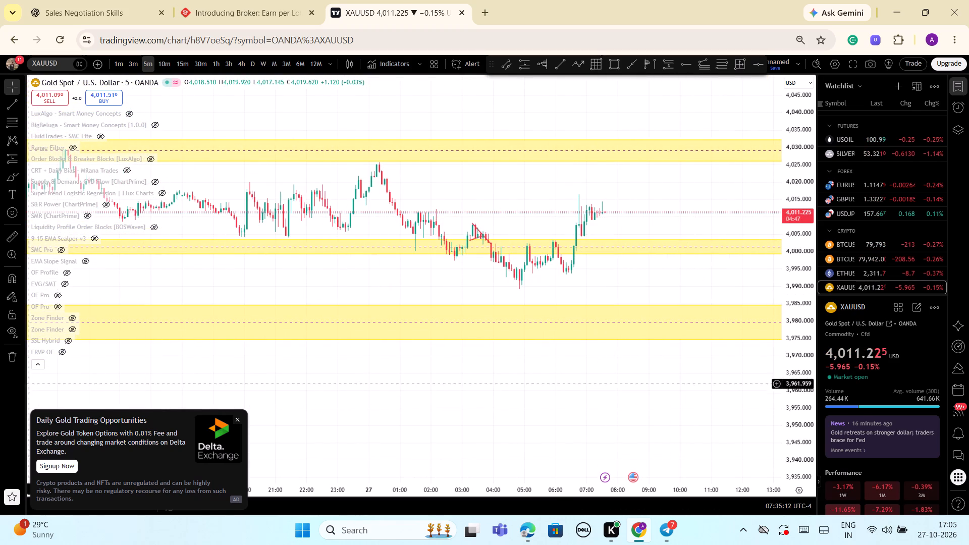
click(40, 367)
scroll(606, 262, down, 1)
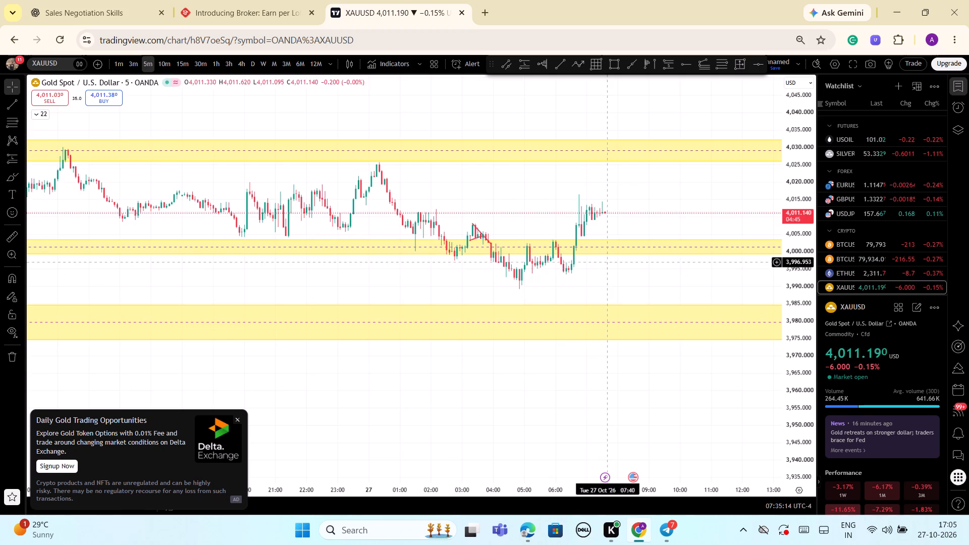
scroll(606, 262, down, 3)
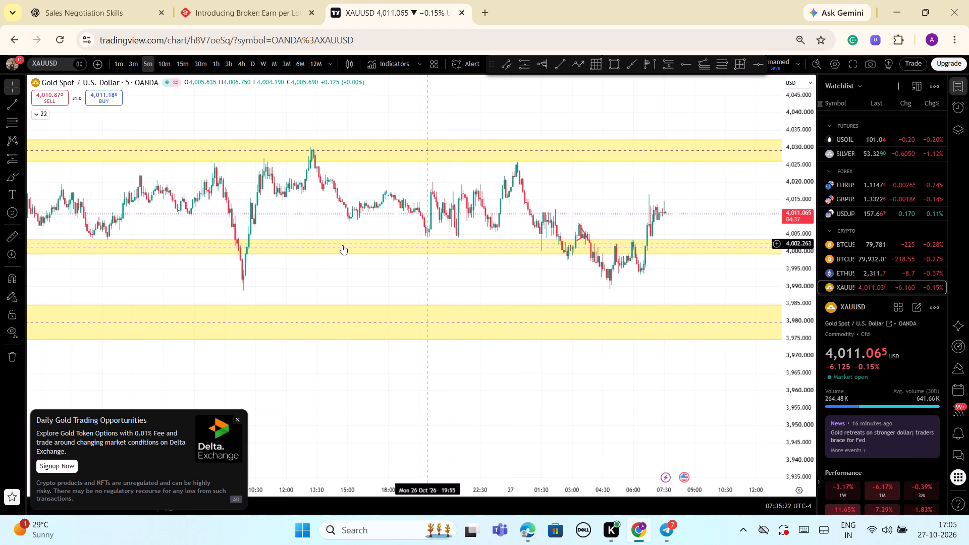
Draw a rising trend line from the 26 Oct 09:50 low near 3,990.8 to about 4,010.4 at 27 Oct 02:15.
click(559, 68)
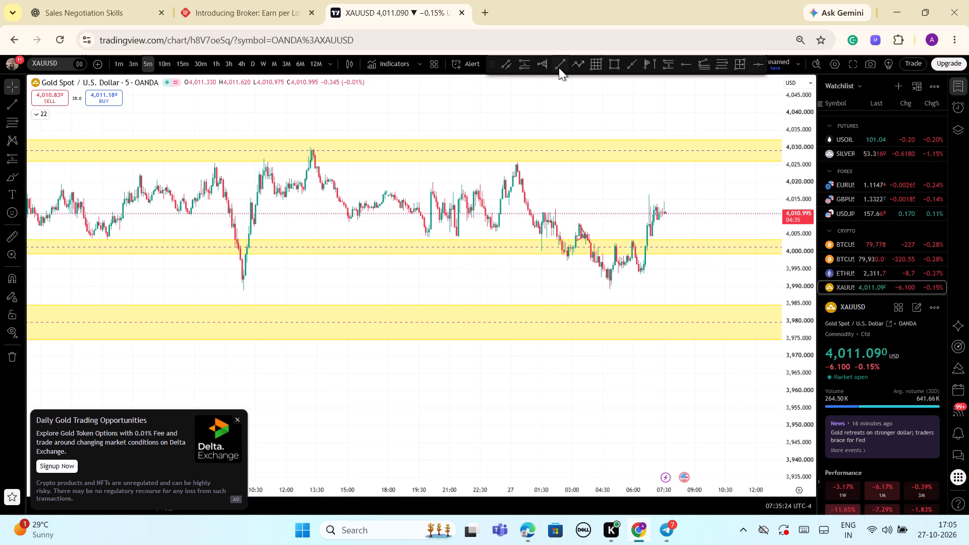
click(243, 289)
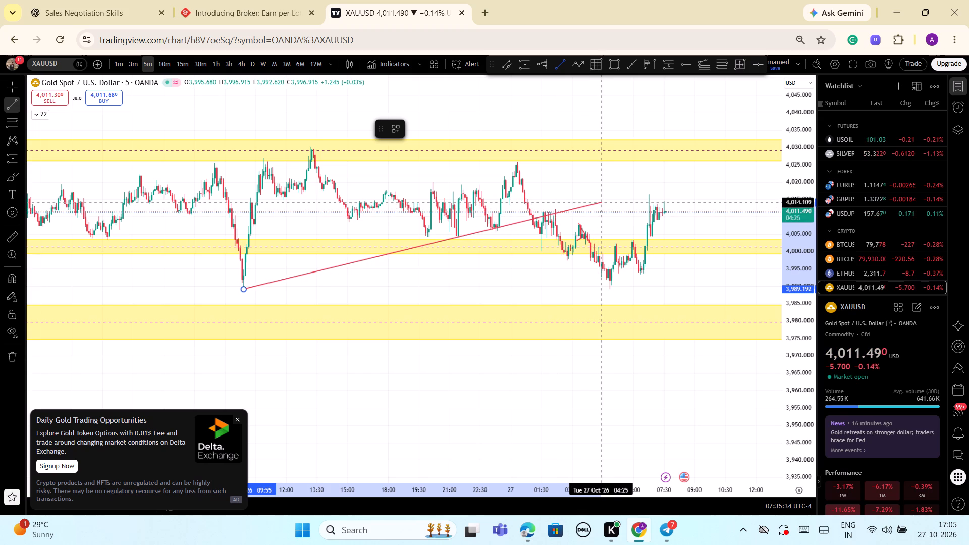
click(557, 213)
click(569, 199)
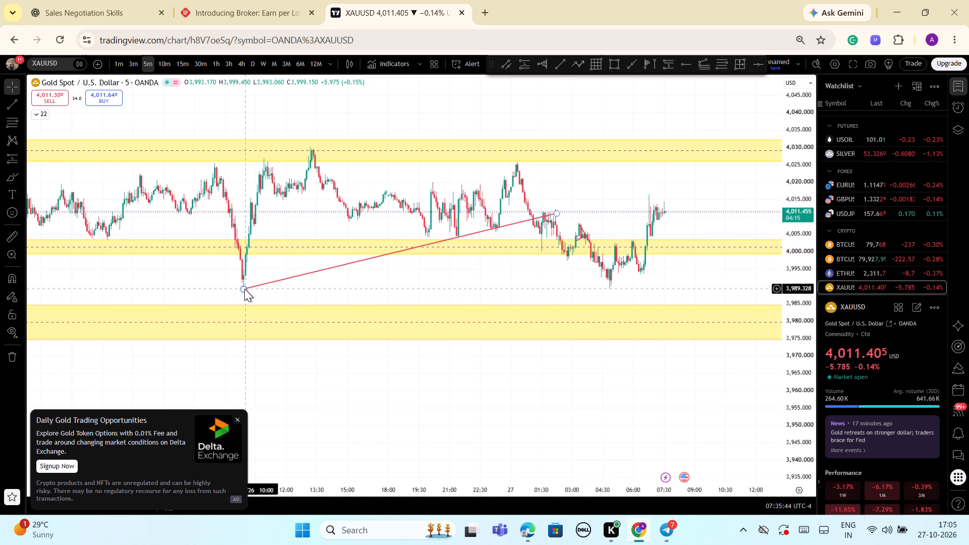
drag(244, 289, 242, 284)
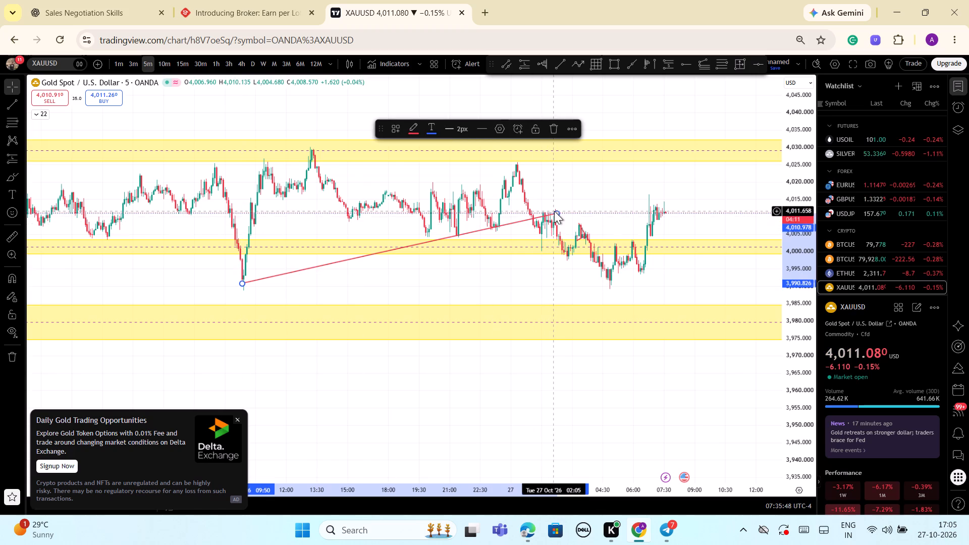
click(557, 213)
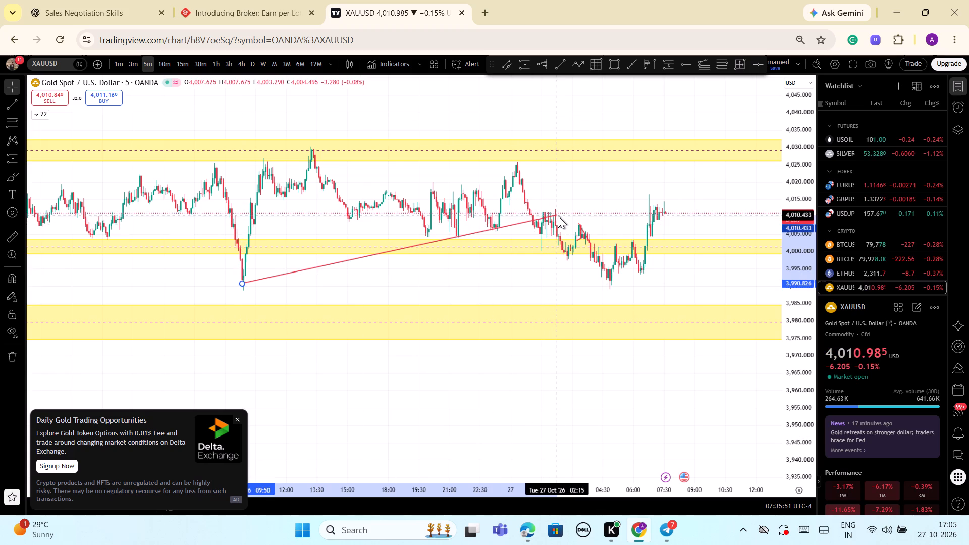
click(573, 185)
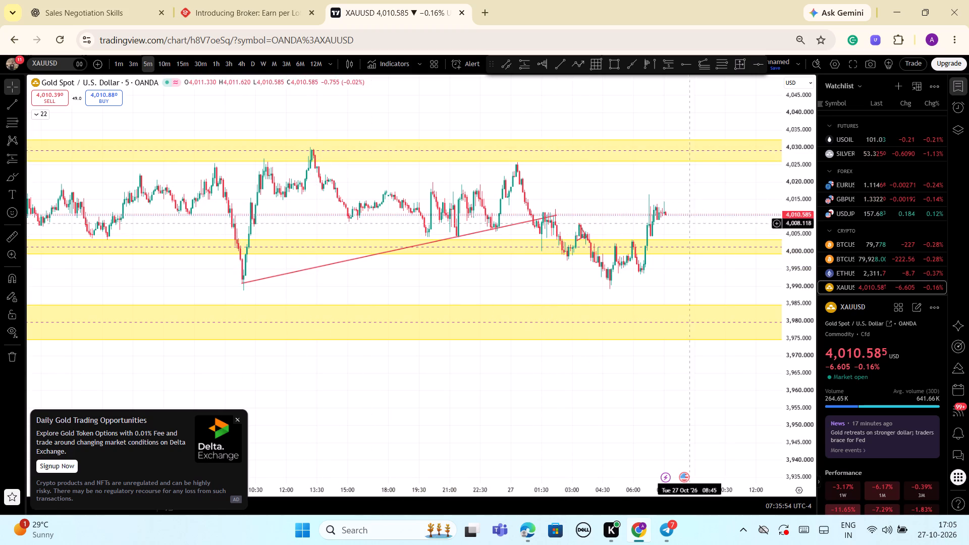
Draw a falling trend line from the 26 Oct 13:05 high near 4,029.5 across the 27 Oct high to about 4,023 at 06:10.
click(561, 65)
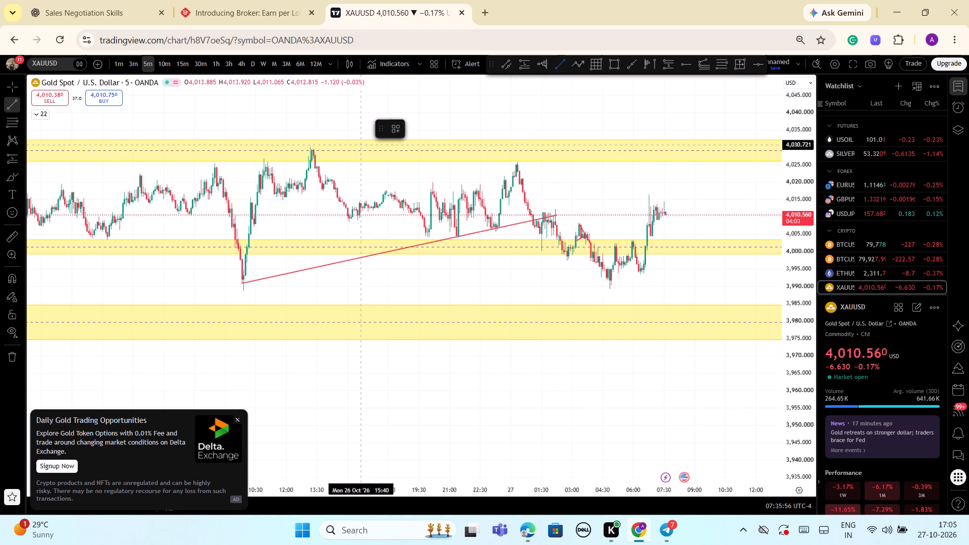
click(309, 149)
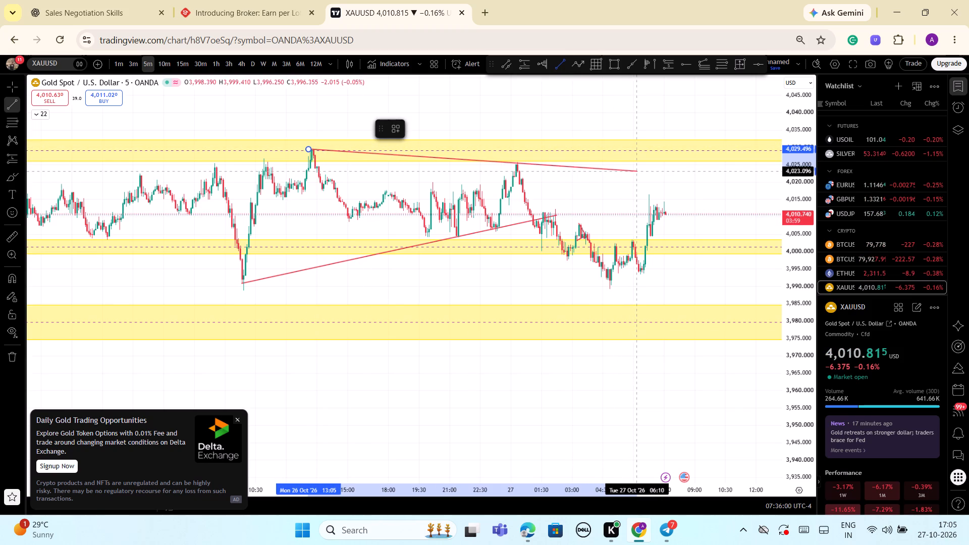
click(638, 173)
click(700, 193)
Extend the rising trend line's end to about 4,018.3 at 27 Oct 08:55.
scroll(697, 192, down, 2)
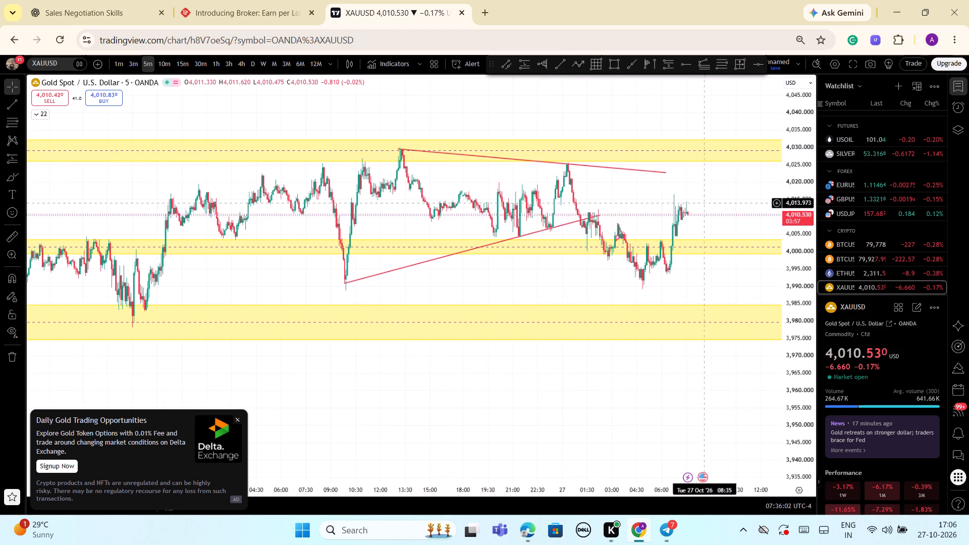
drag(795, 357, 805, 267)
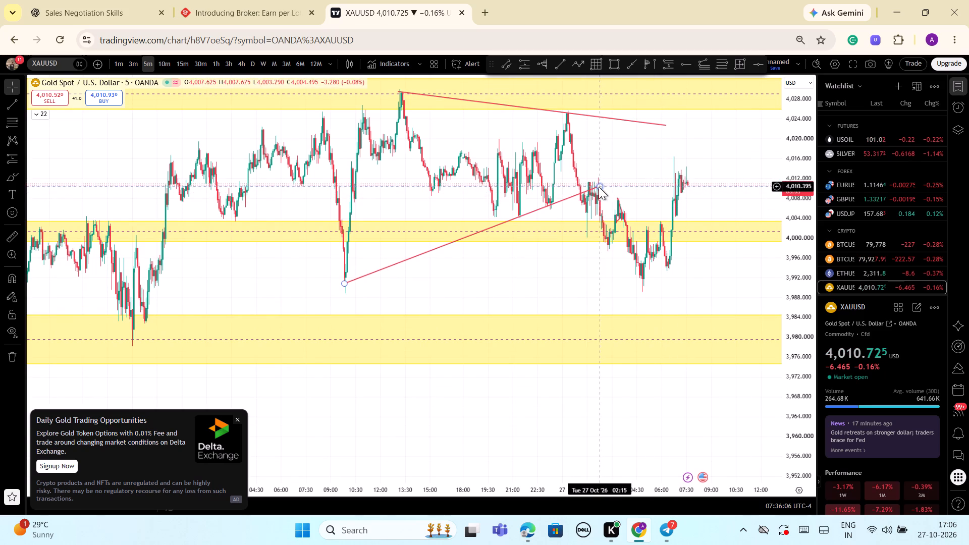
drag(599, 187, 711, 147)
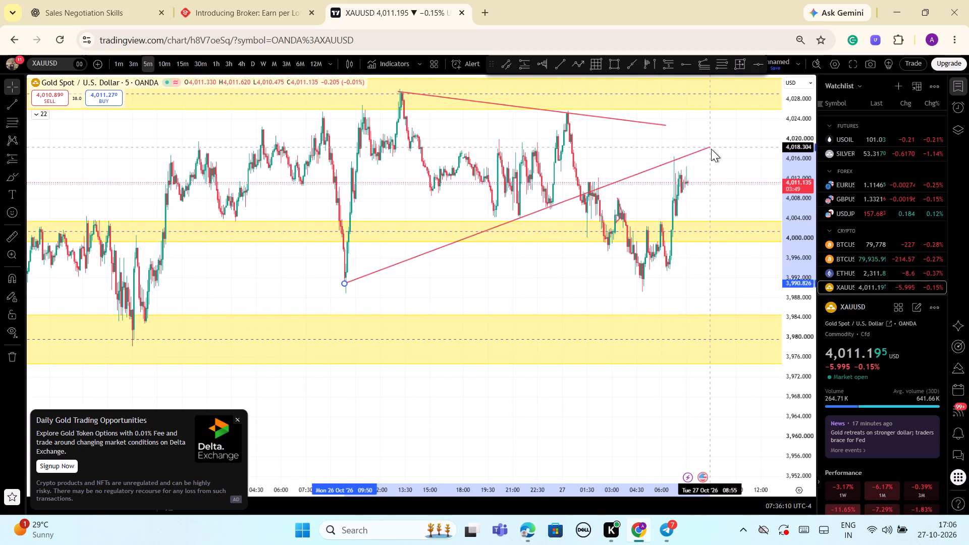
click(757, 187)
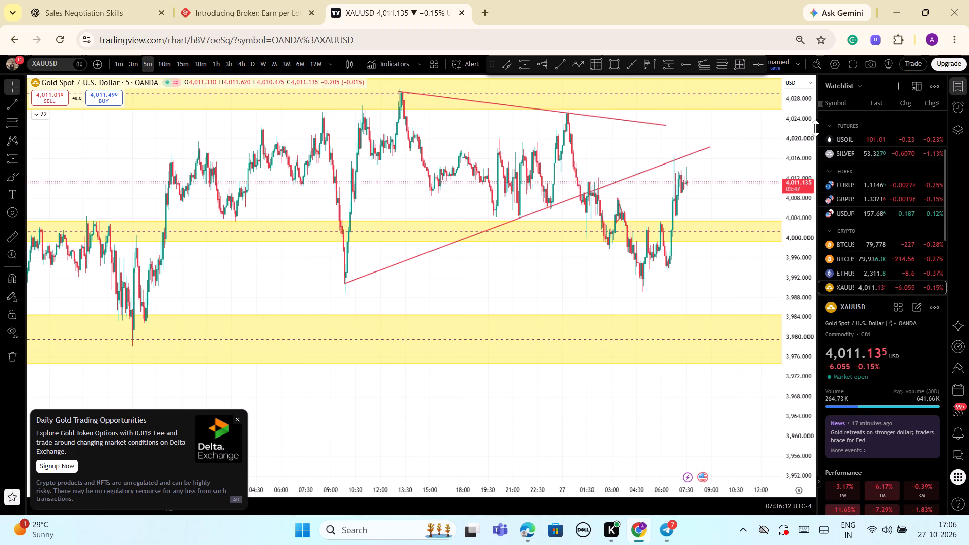
Re-anchor the rising trend line from the 25 Oct 21:05 low near 3,978.6 to about 4,014.3 at 27 Oct 07:05.
drag(814, 138, 814, 194)
scroll(505, 253, down, 3)
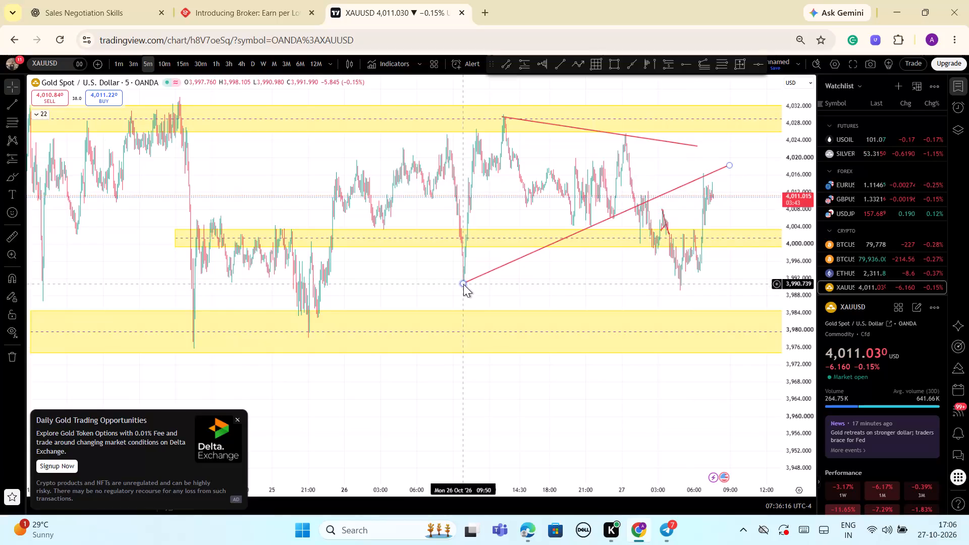
drag(463, 284, 300, 340)
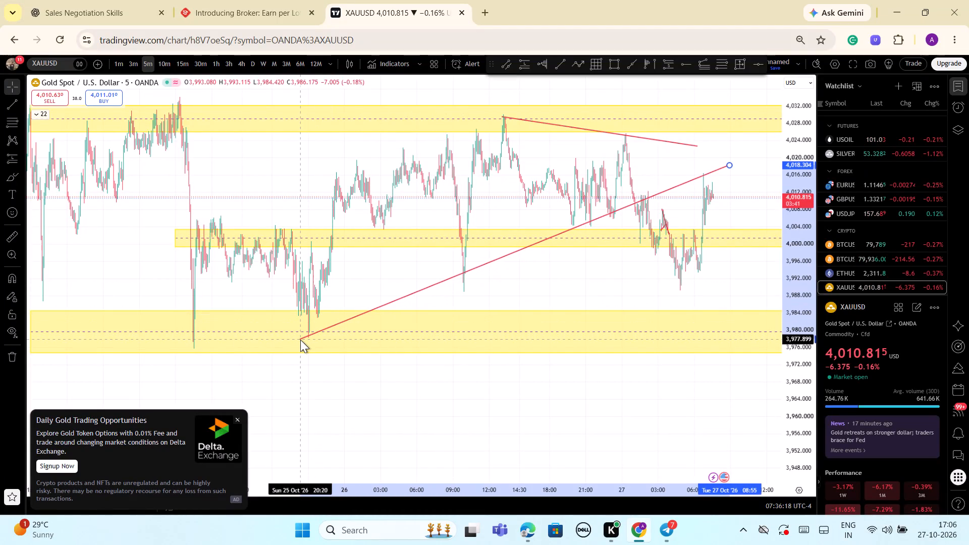
drag(300, 340, 309, 334)
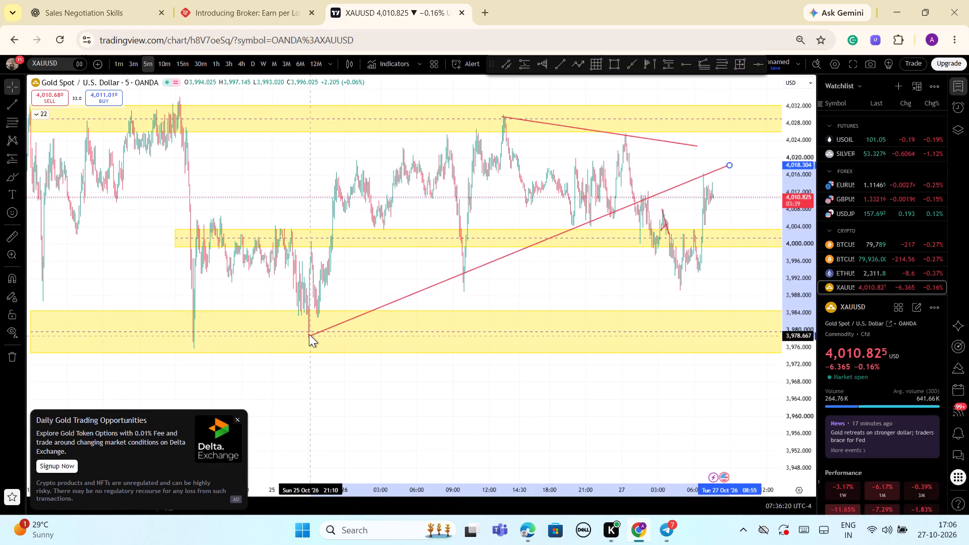
drag(309, 334, 319, 332)
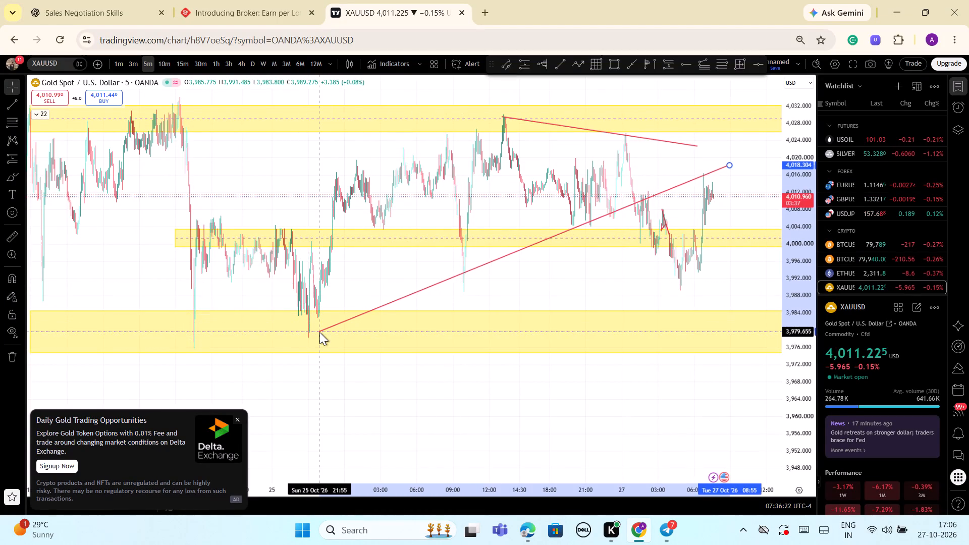
drag(319, 332, 316, 318)
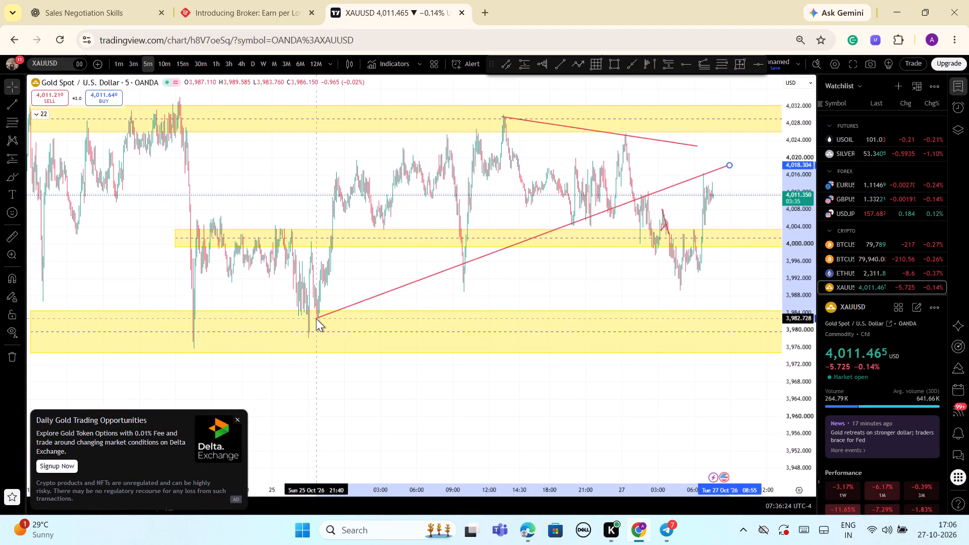
drag(316, 318, 309, 337)
drag(729, 167, 683, 189)
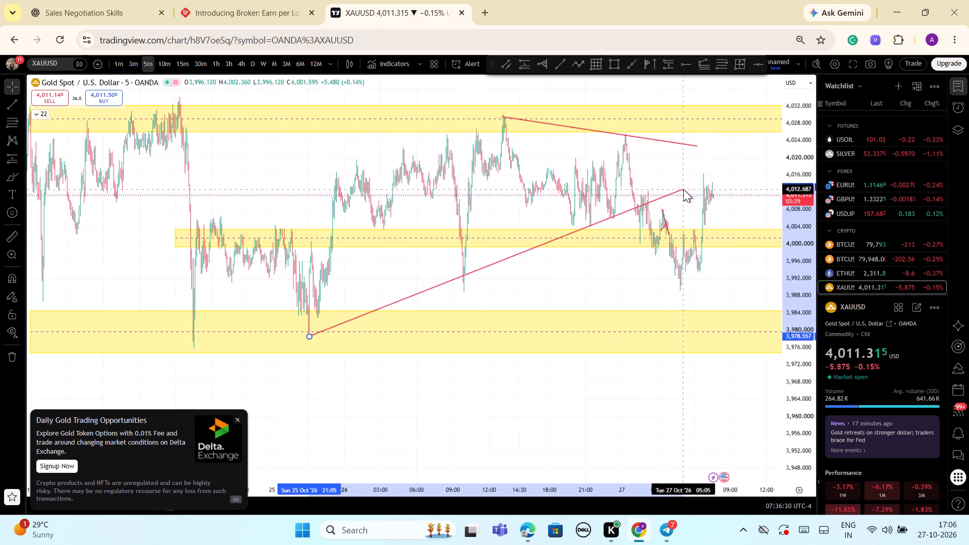
drag(683, 189, 707, 182)
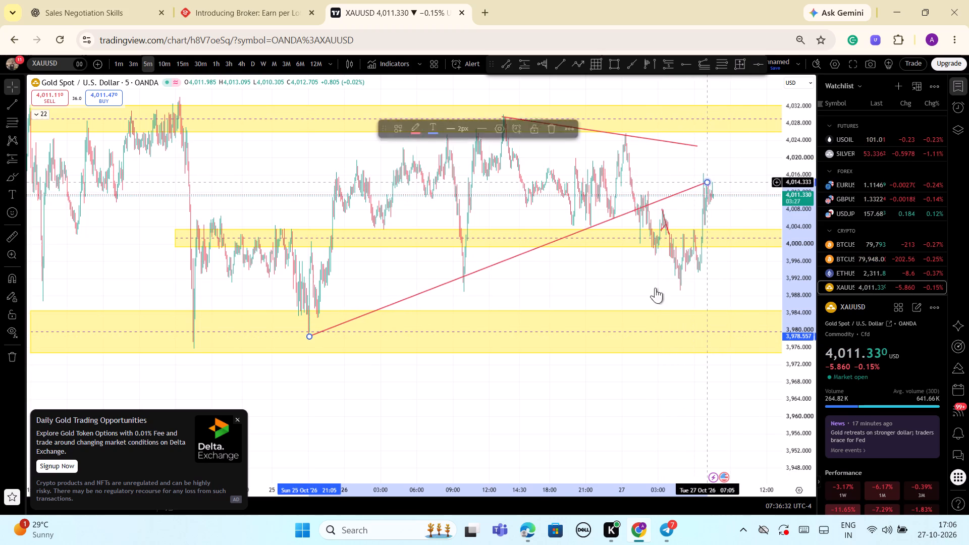
Place a short position from 27 Oct 07:35 with entry about 4,010.95, stop about 4,022.2 and target about 3,979.8 in the lowest yellow zone.
scroll(586, 287, up, 4)
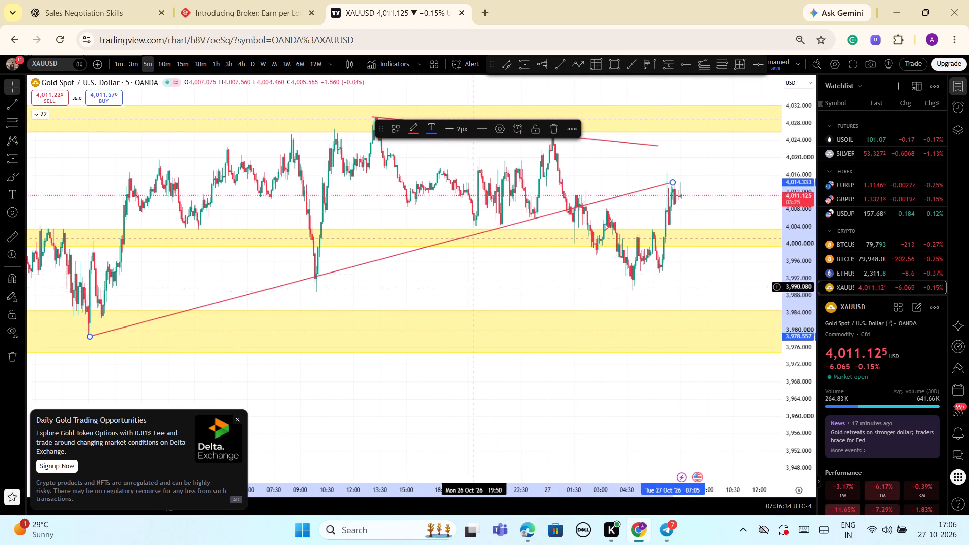
drag(470, 277, 496, 274)
scroll(587, 258, up, 1)
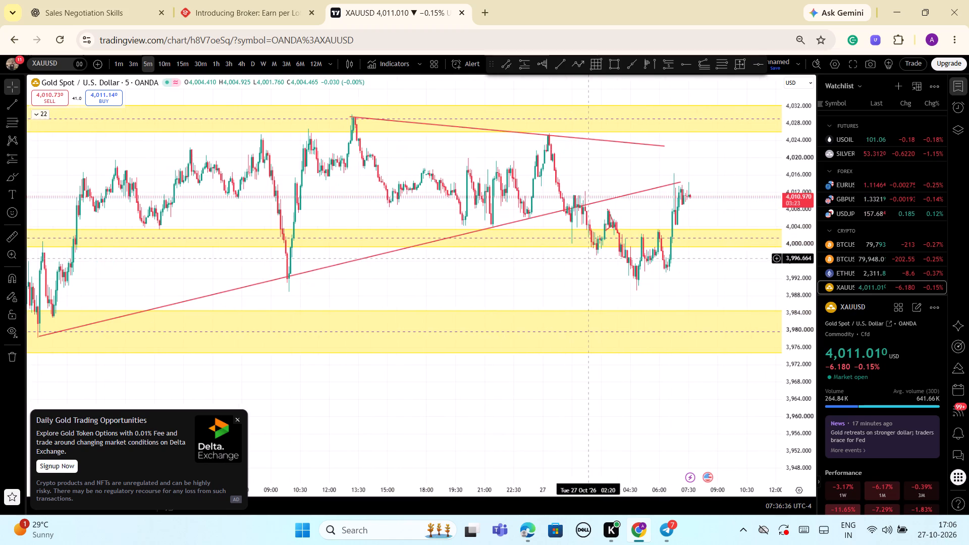
scroll(754, 224, down, 2)
drag(791, 186, 791, 203)
scroll(722, 246, down, 3)
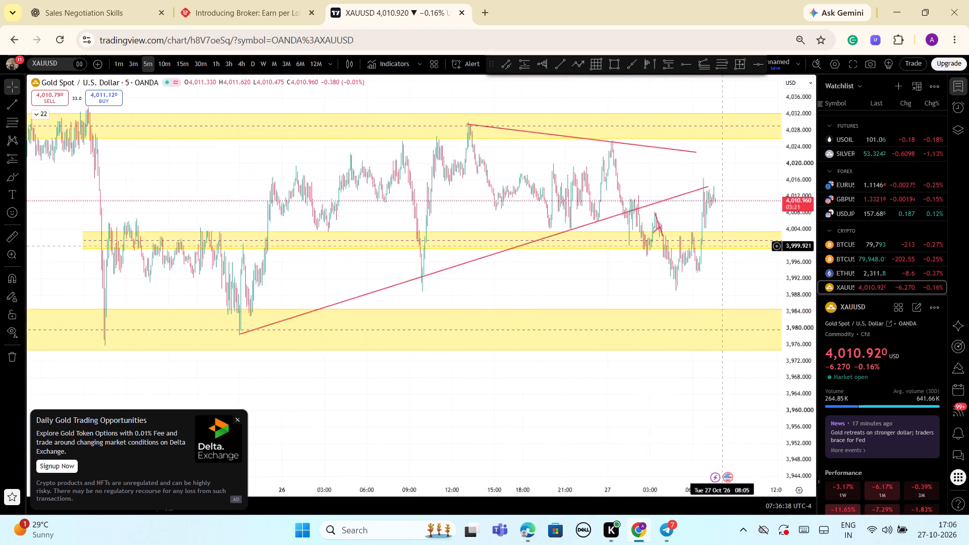
scroll(775, 255, up, 3)
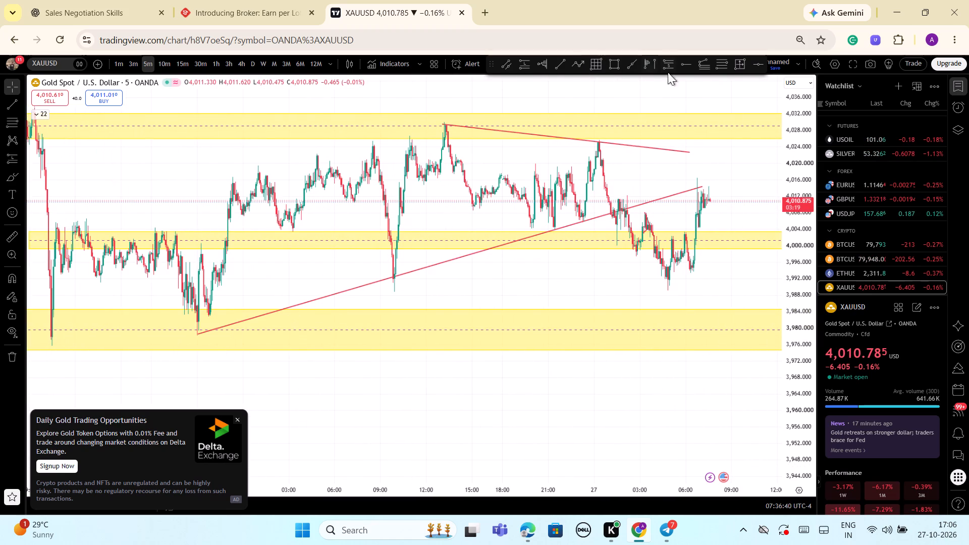
click(673, 63)
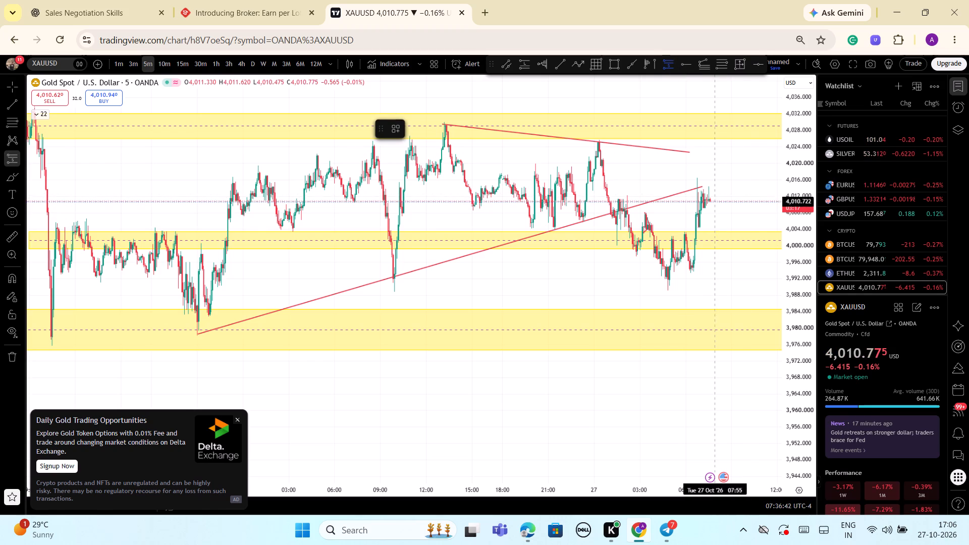
click(710, 201)
click(709, 153)
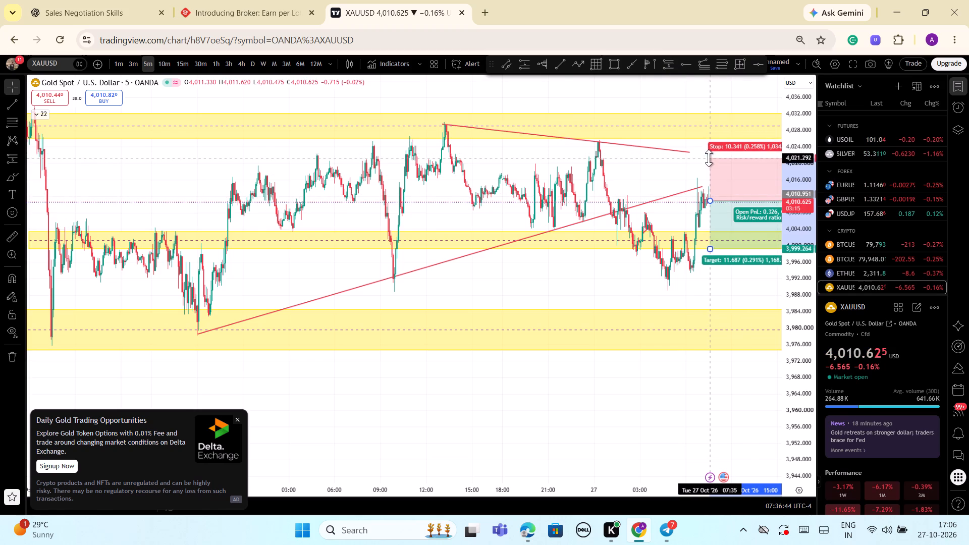
drag(709, 249, 726, 311)
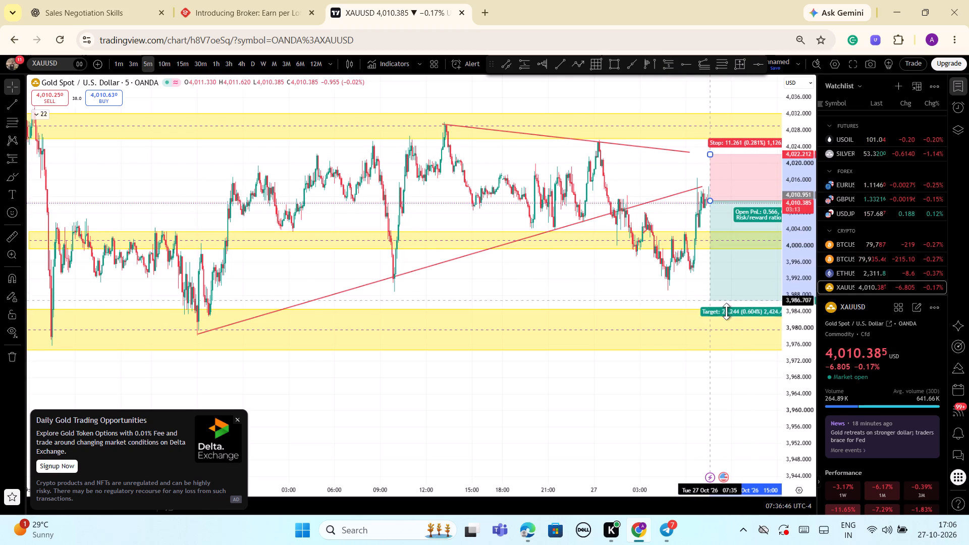
drag(726, 311, 726, 329)
click(561, 291)
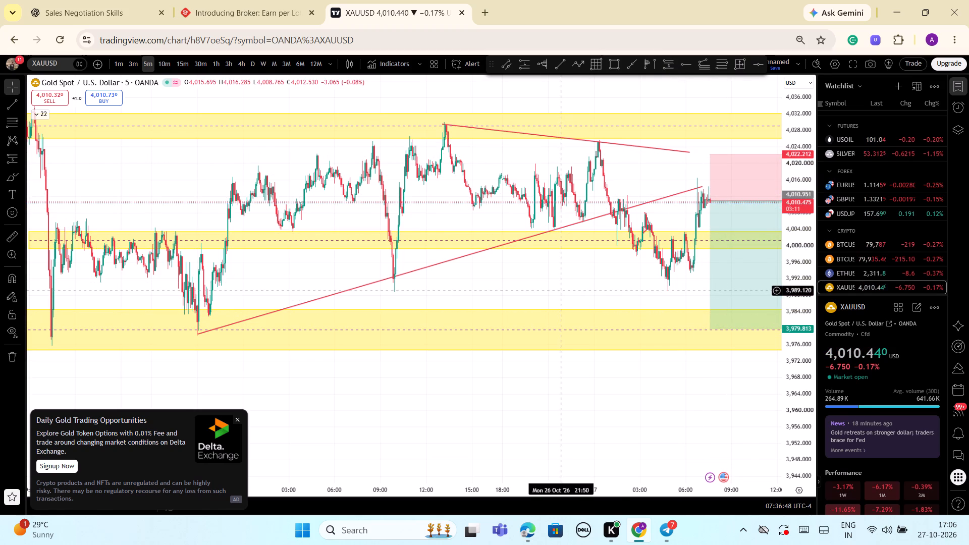
Shorten the short position's time span so that it ends at about 10:30 on 27 Oct.
scroll(561, 291, up, 2)
drag(607, 277, 481, 253)
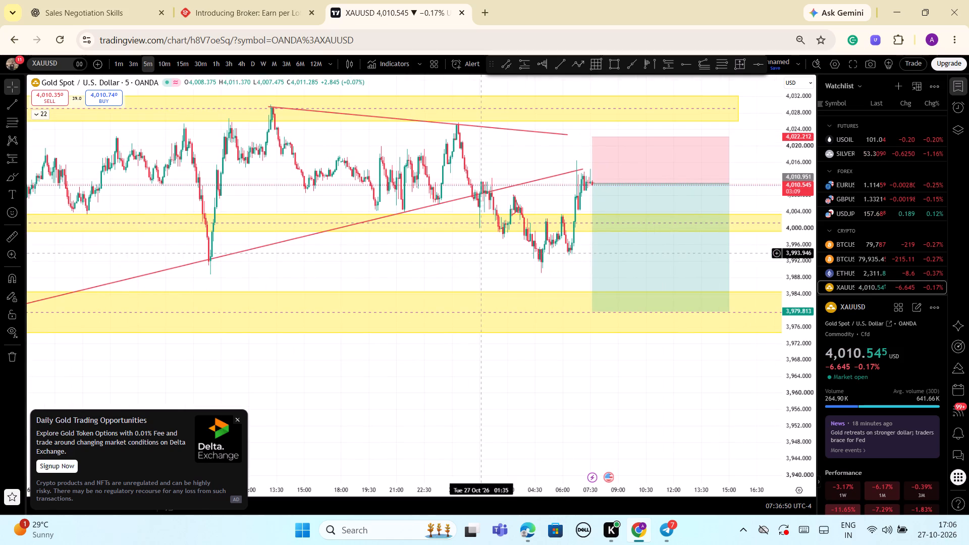
click(818, 367)
drag(793, 364, 800, 319)
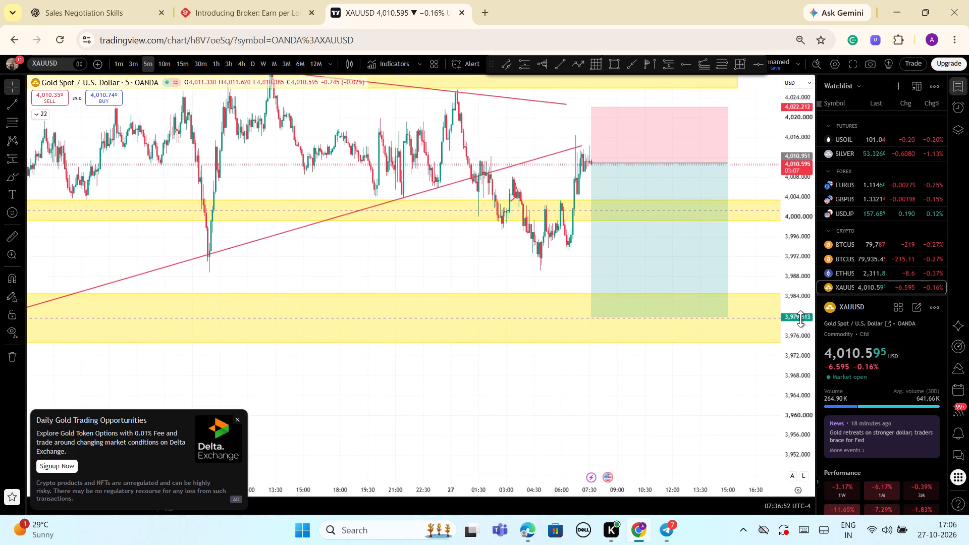
drag(800, 319, 802, 316)
scroll(762, 246, up, 2)
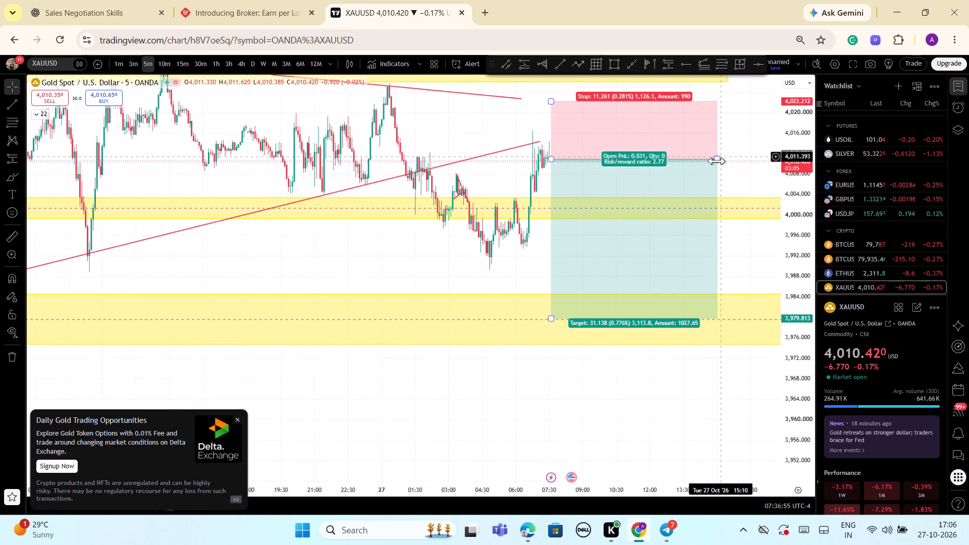
drag(717, 161, 605, 168)
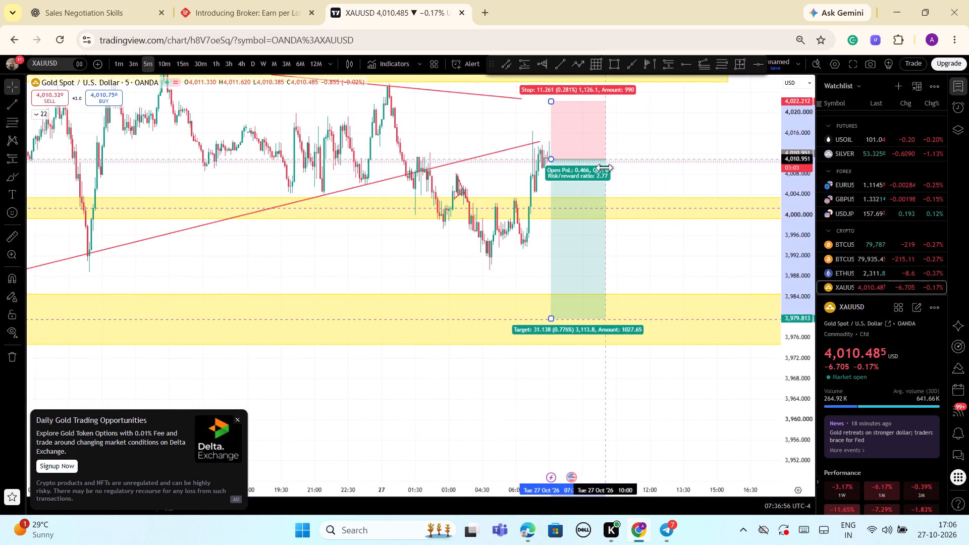
drag(605, 168, 646, 166)
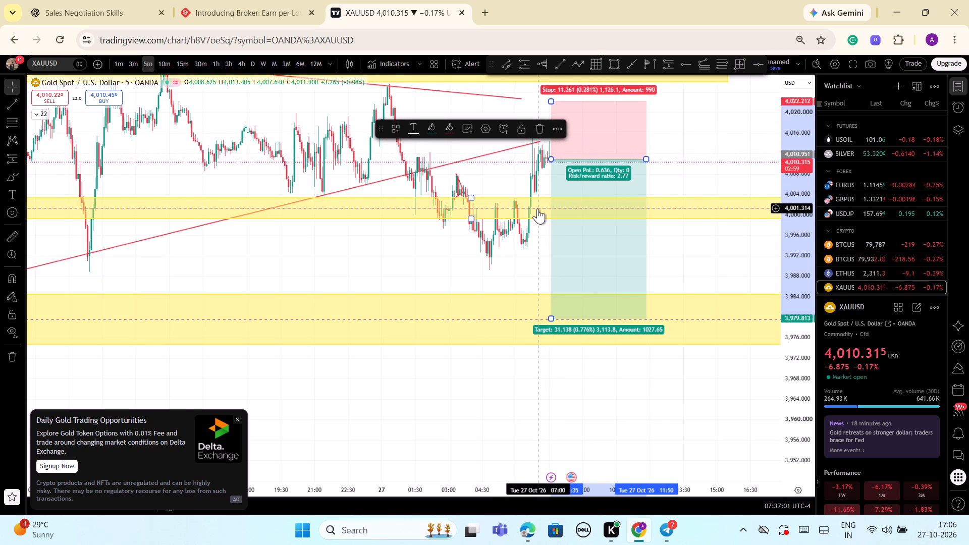
scroll(537, 208, up, 7)
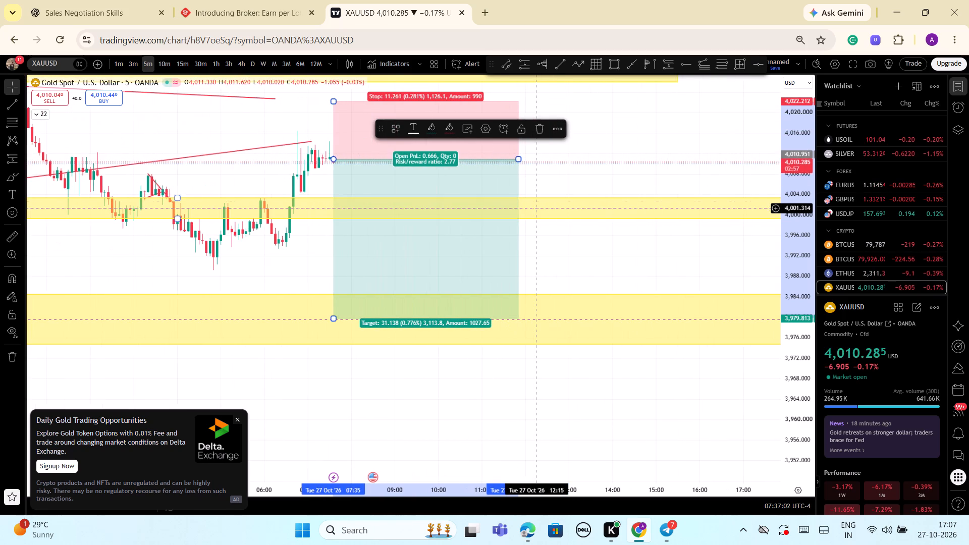
drag(519, 160, 479, 169)
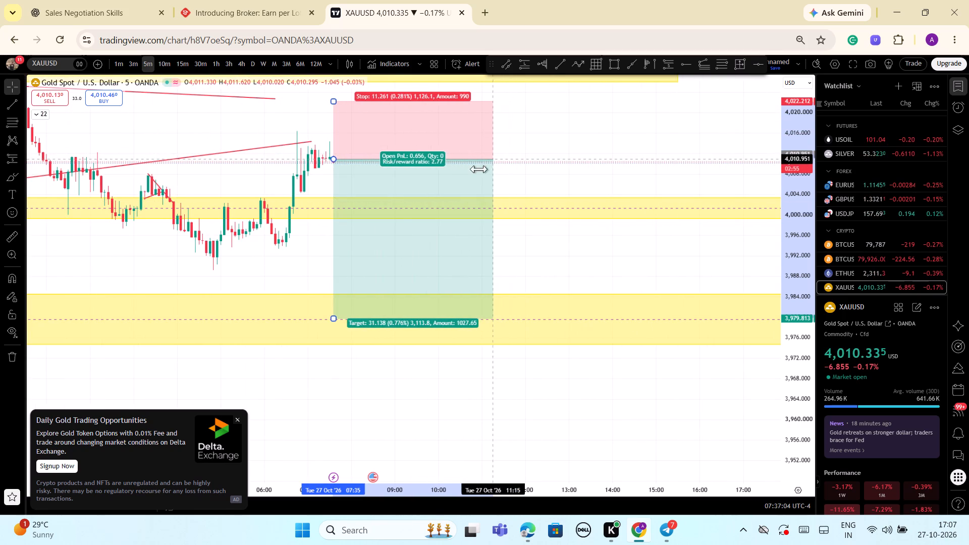
drag(479, 169, 461, 173)
click(624, 152)
drag(556, 171, 622, 161)
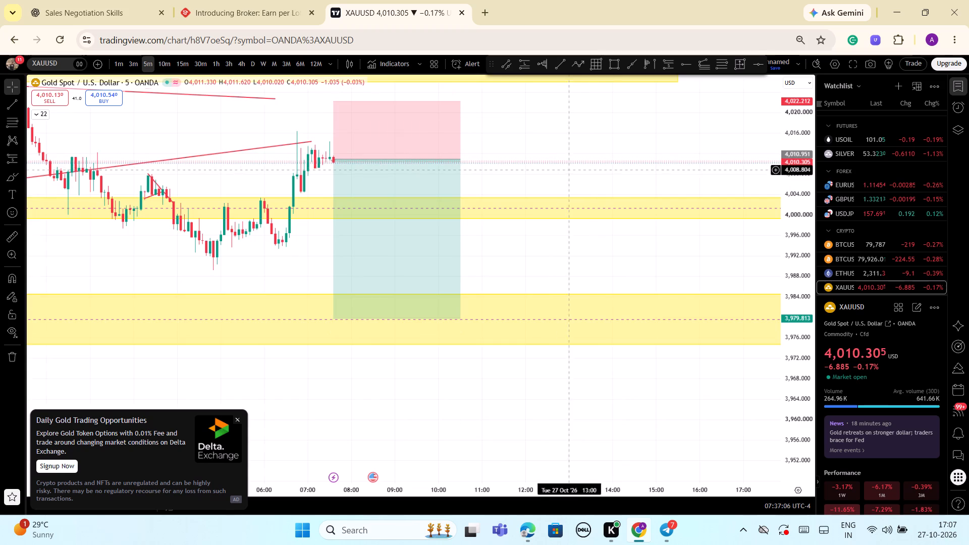
Lower the short position's stop level to about 4,017.7.
drag(622, 161, 666, 144)
drag(797, 228, 801, 259)
scroll(653, 262, down, 2)
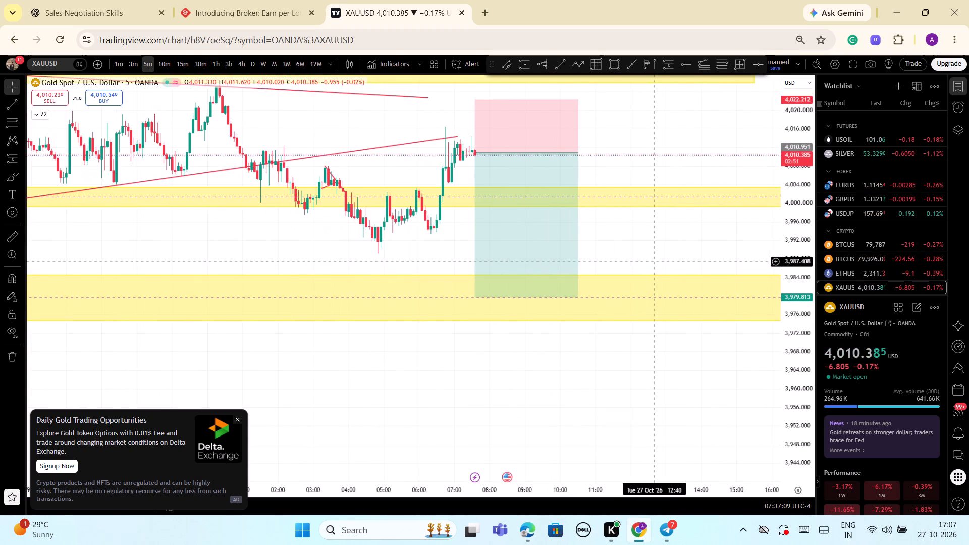
scroll(479, 191, up, 3)
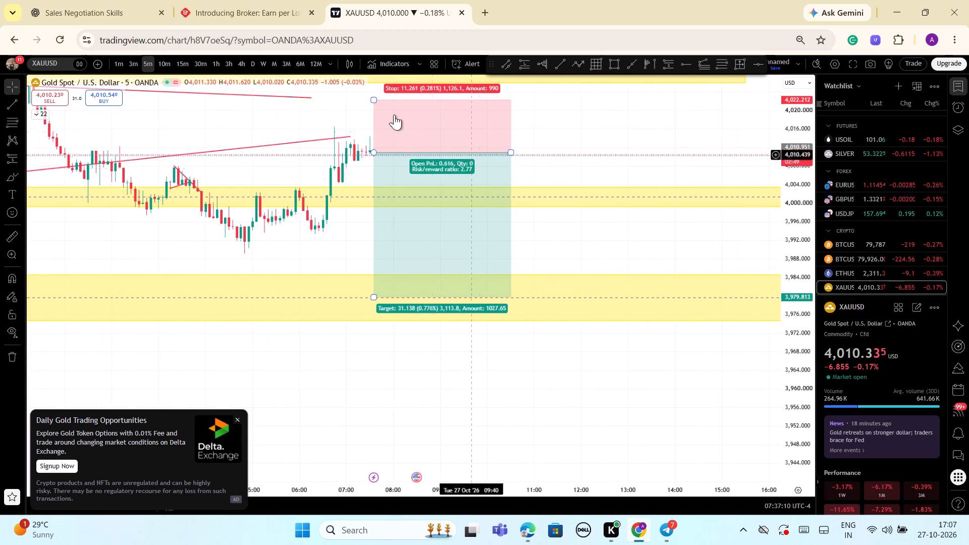
drag(370, 99, 371, 121)
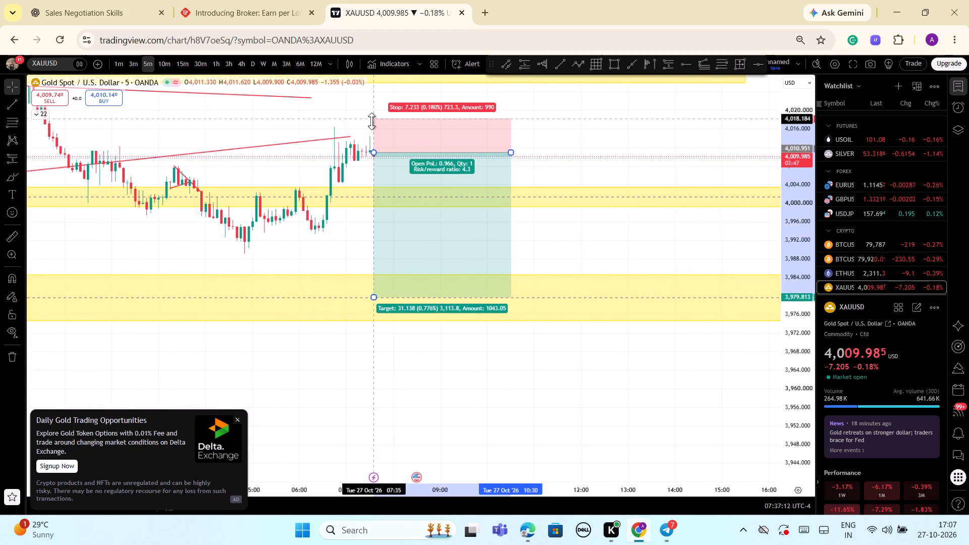
drag(371, 121, 372, 121)
click(382, 98)
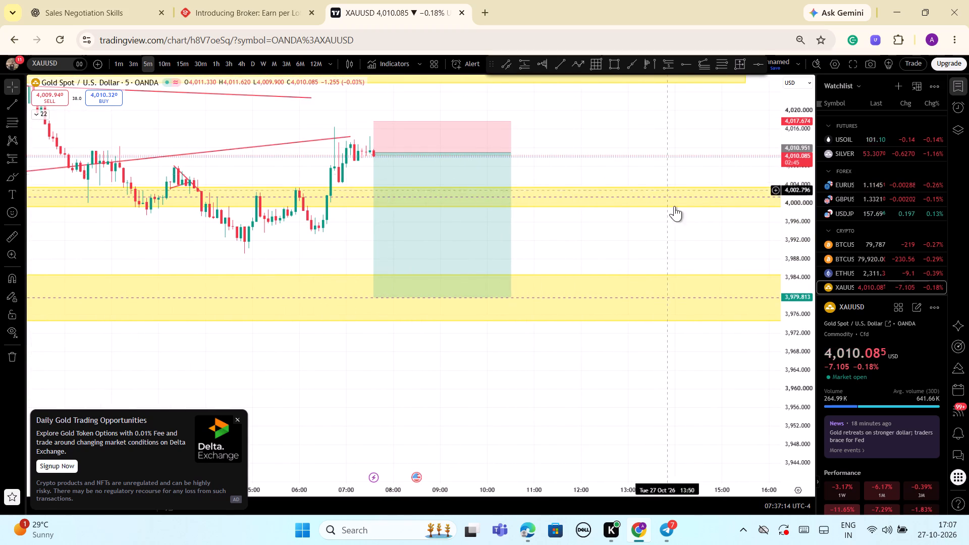
Shorten the short position's time span so that it ends at about 09:35 on 27 Oct.
scroll(685, 226, down, 1)
drag(539, 154, 503, 154)
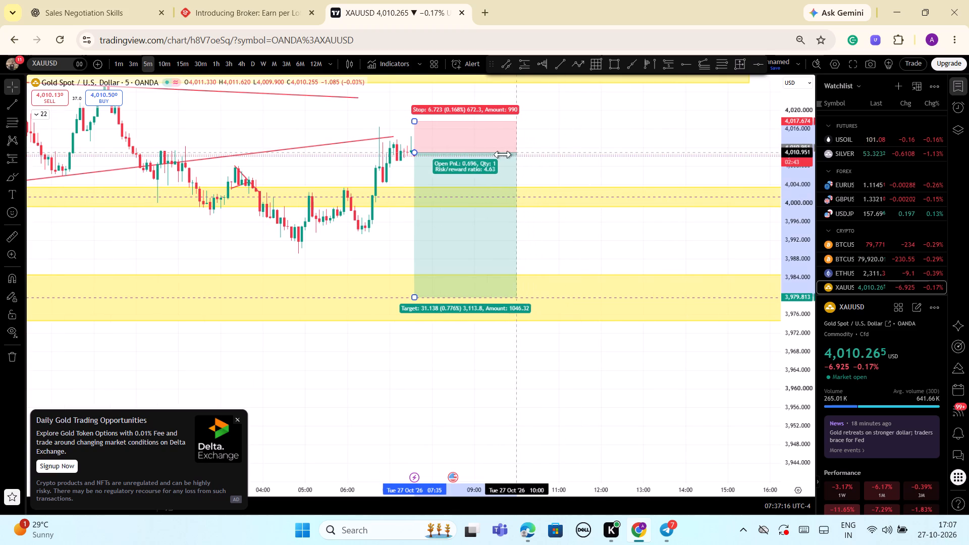
drag(503, 154, 500, 154)
click(610, 150)
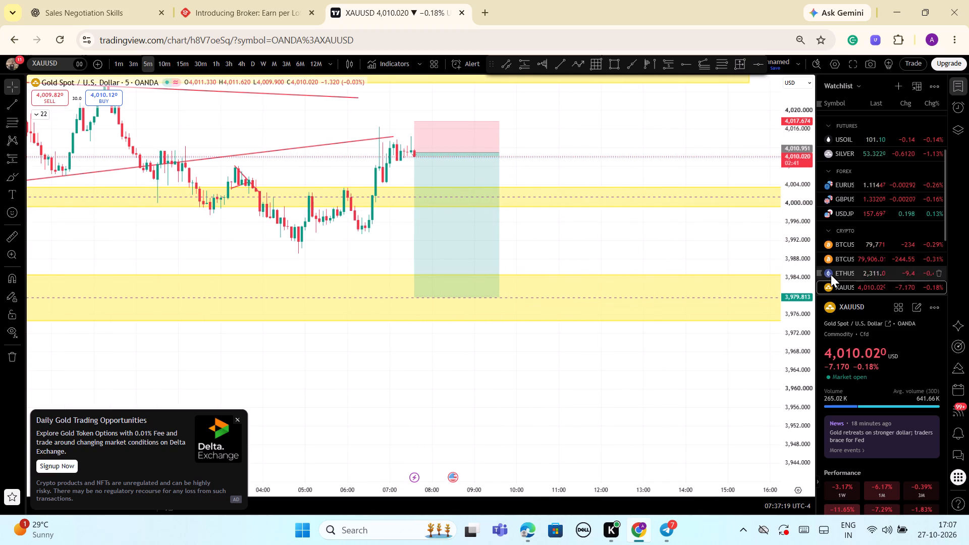
Draw a falling trend line from the 23 Oct 09:05 high near 4,034.2 to about 4,022.8 at 27 Oct 06:30.
drag(801, 228, 796, 366)
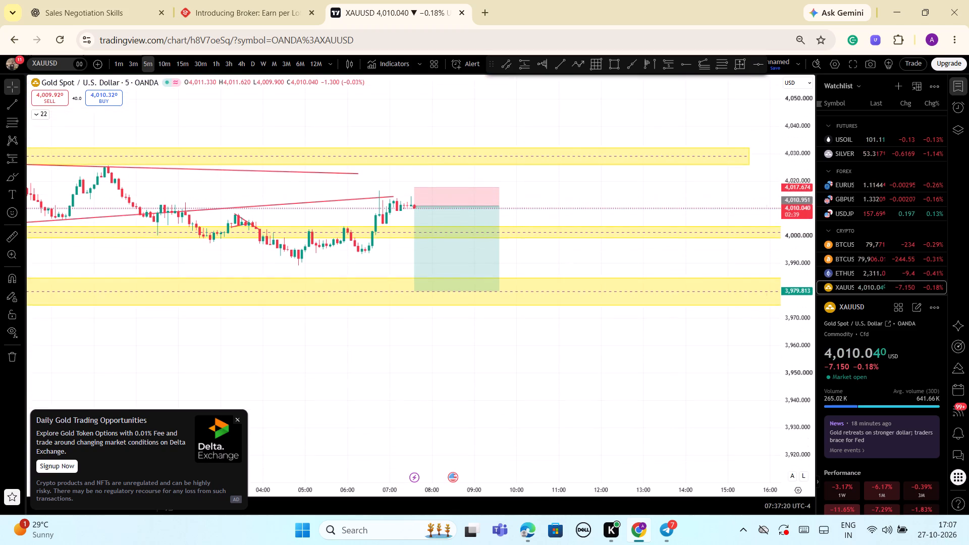
scroll(558, 235, down, 2)
scroll(641, 215, down, 3)
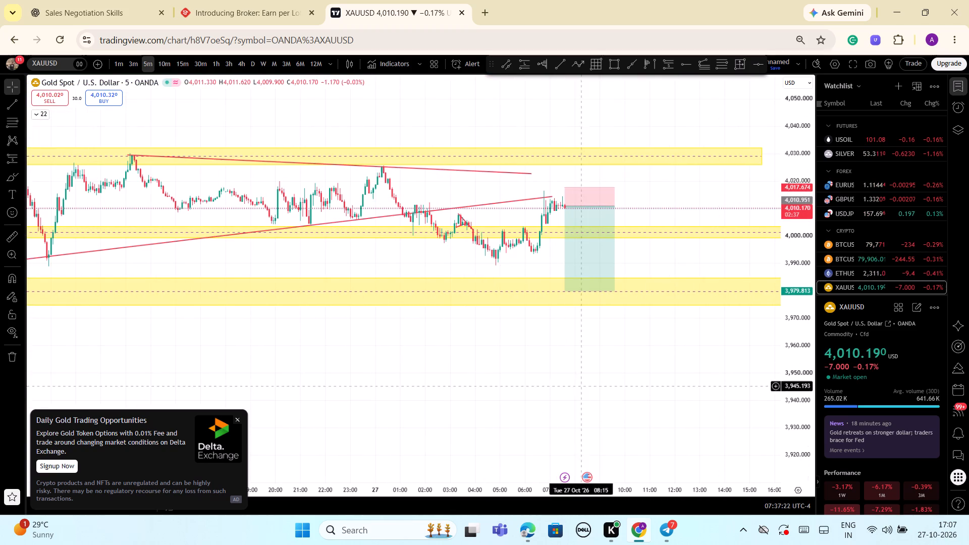
scroll(525, 330, down, 2)
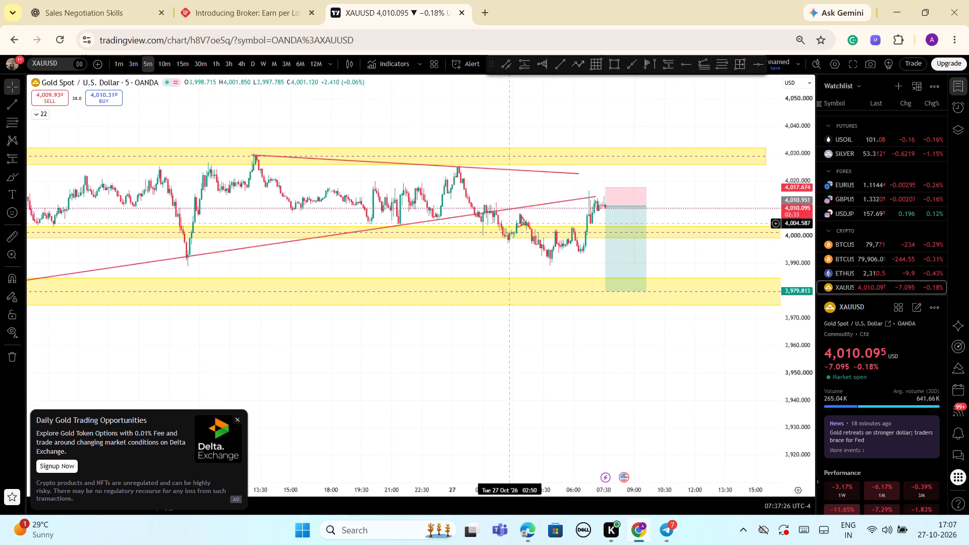
scroll(498, 257, down, 1)
scroll(393, 300, down, 3)
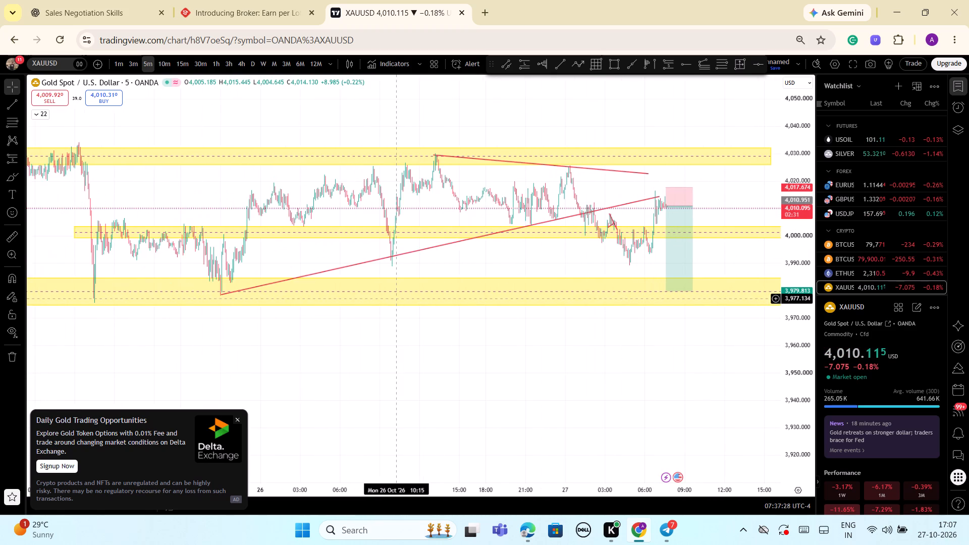
scroll(397, 299, down, 1)
scroll(398, 297, up, 2)
scroll(398, 297, down, 5)
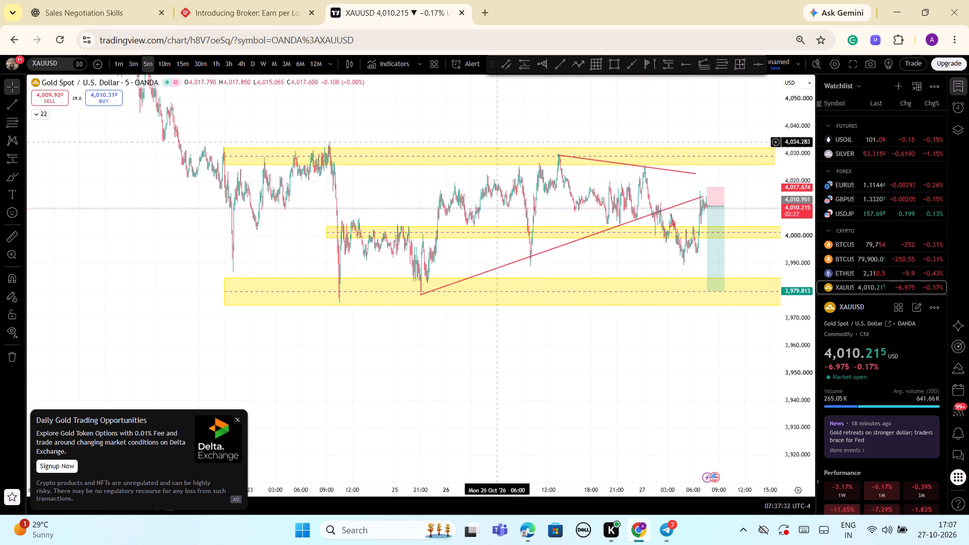
scroll(403, 150, down, 2)
drag(803, 114, 803, 211)
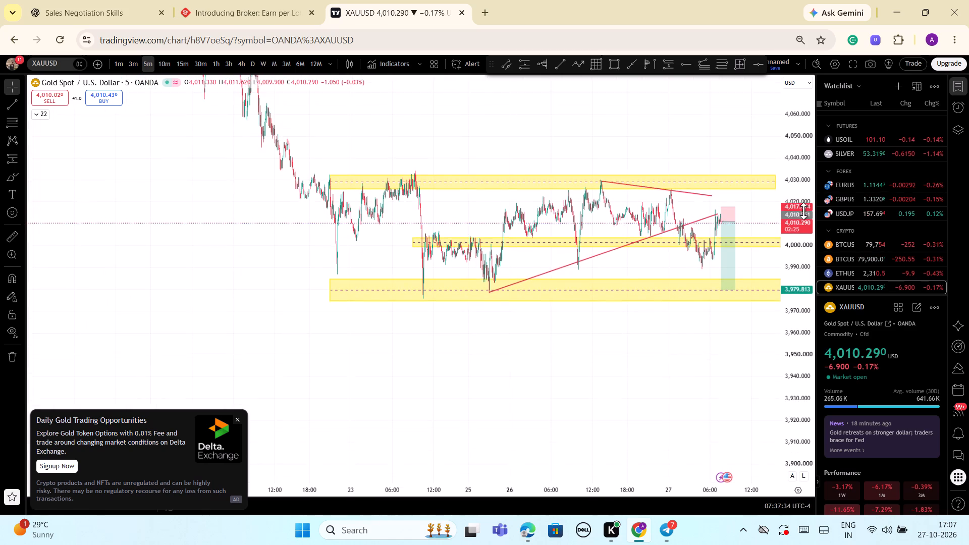
drag(803, 211, 798, 238)
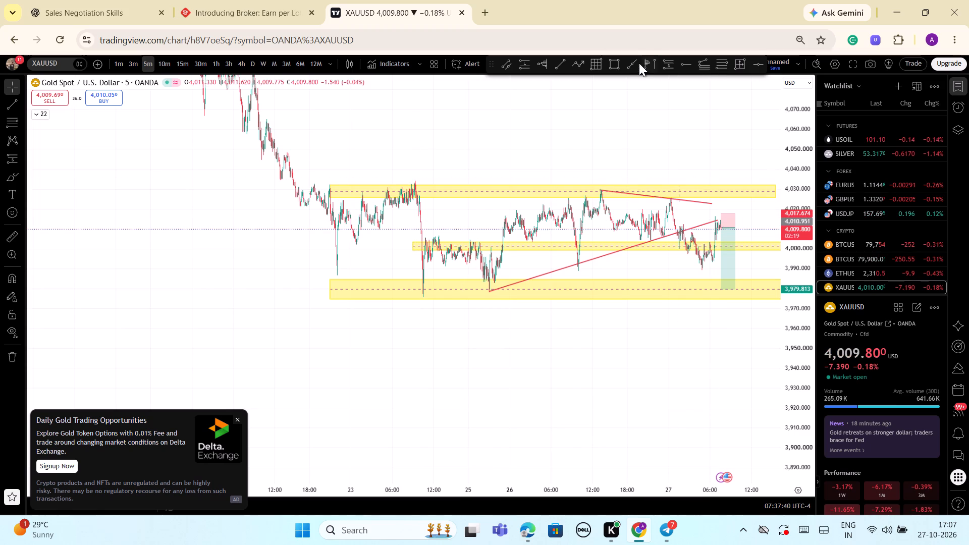
click(561, 66)
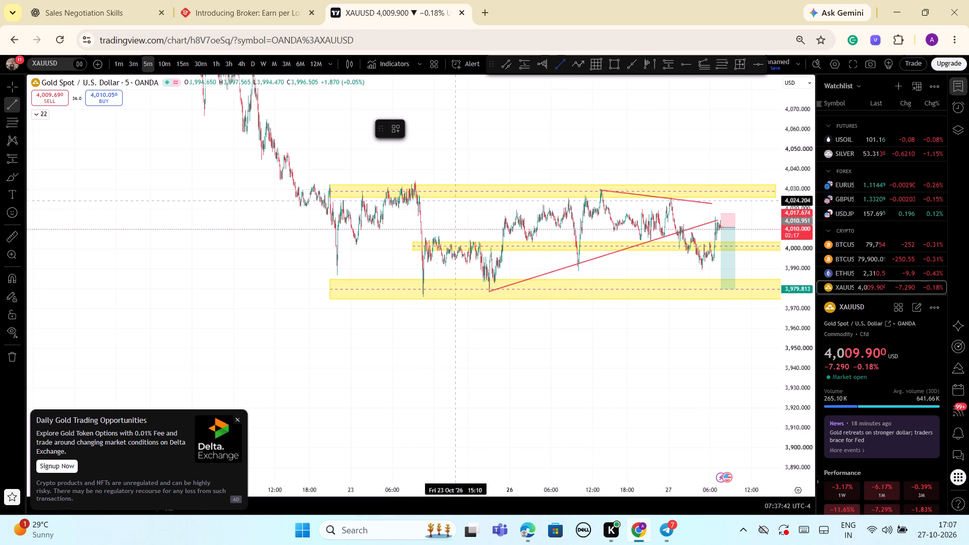
click(414, 181)
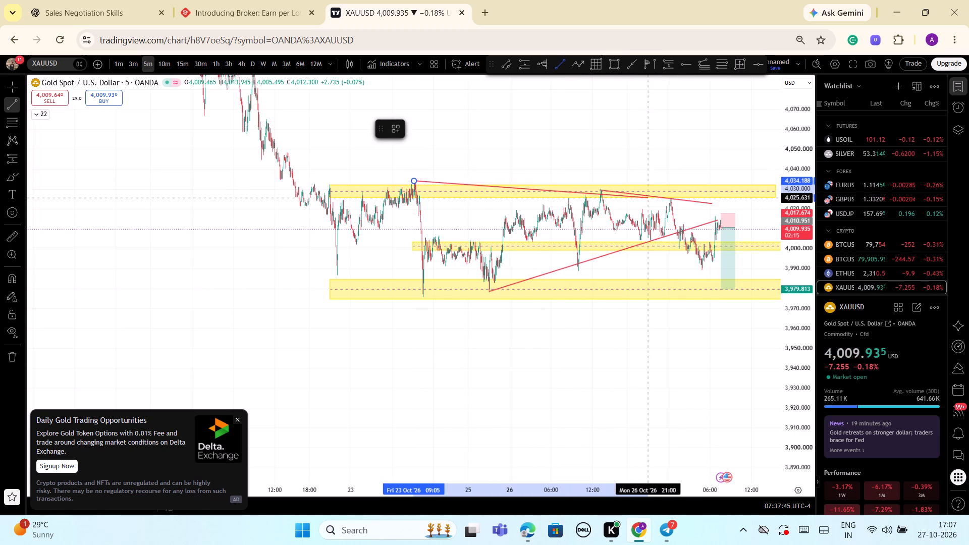
click(714, 204)
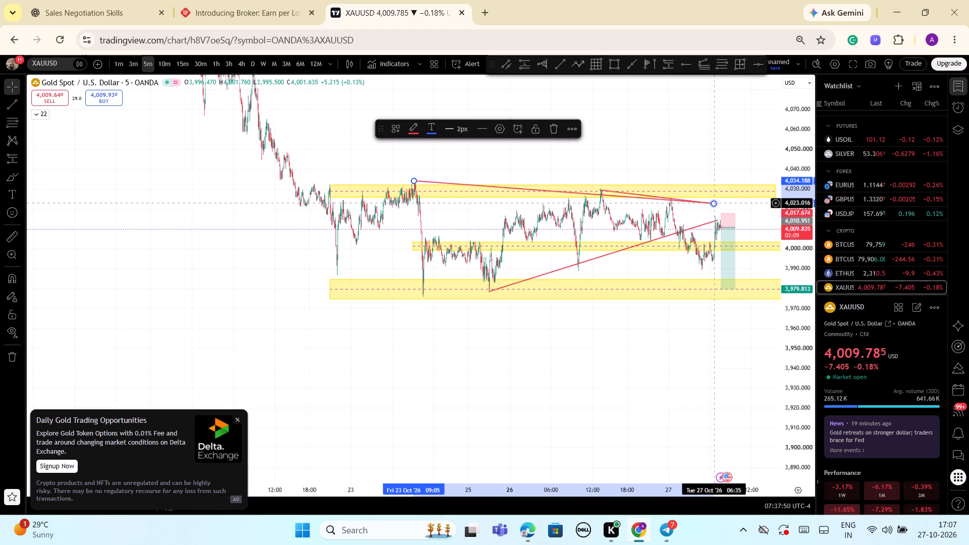
click(659, 146)
Draw a thin rectangle zone between about 4,025.0 and 4,025.8, from 26 Oct 13:30 to 27 Oct 15:05.
scroll(652, 149, up, 4)
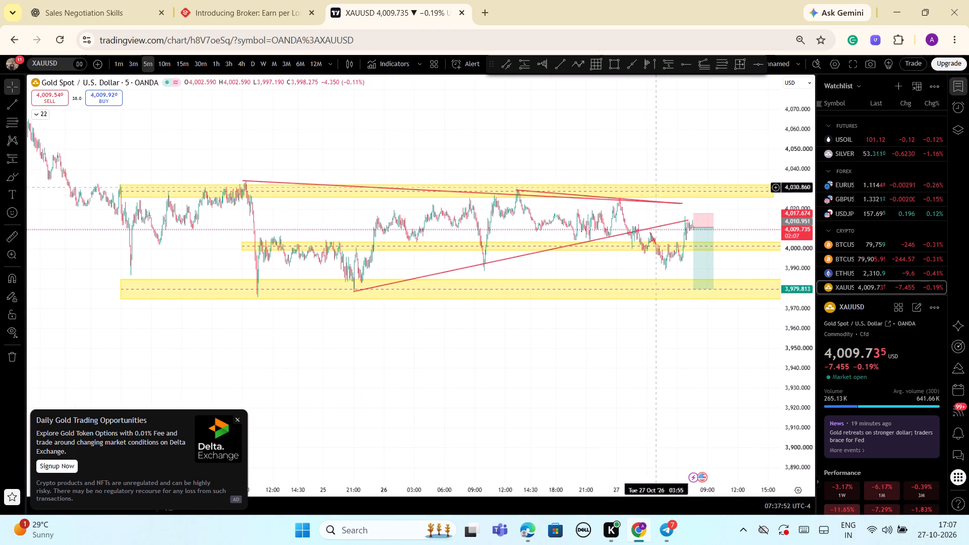
drag(793, 358, 805, 269)
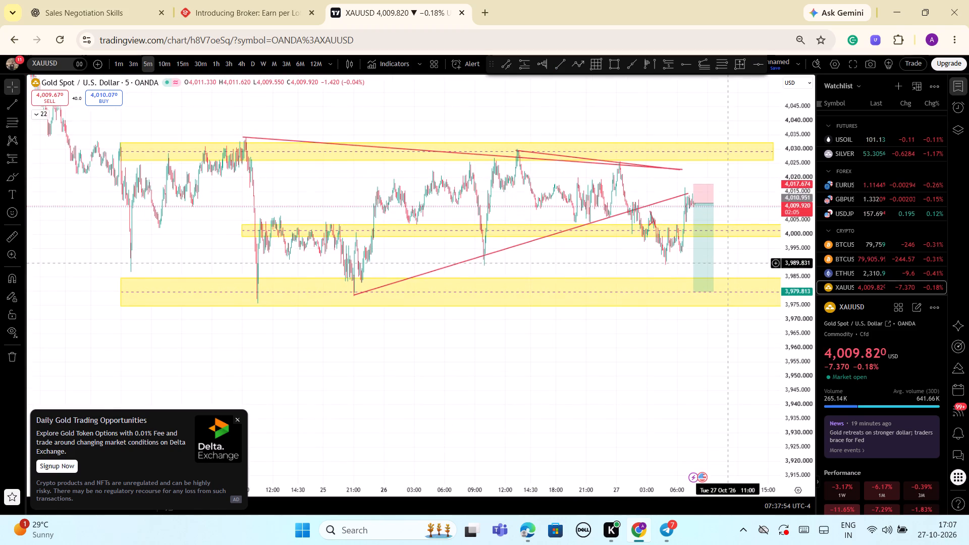
scroll(728, 263, up, 5)
scroll(728, 263, down, 2)
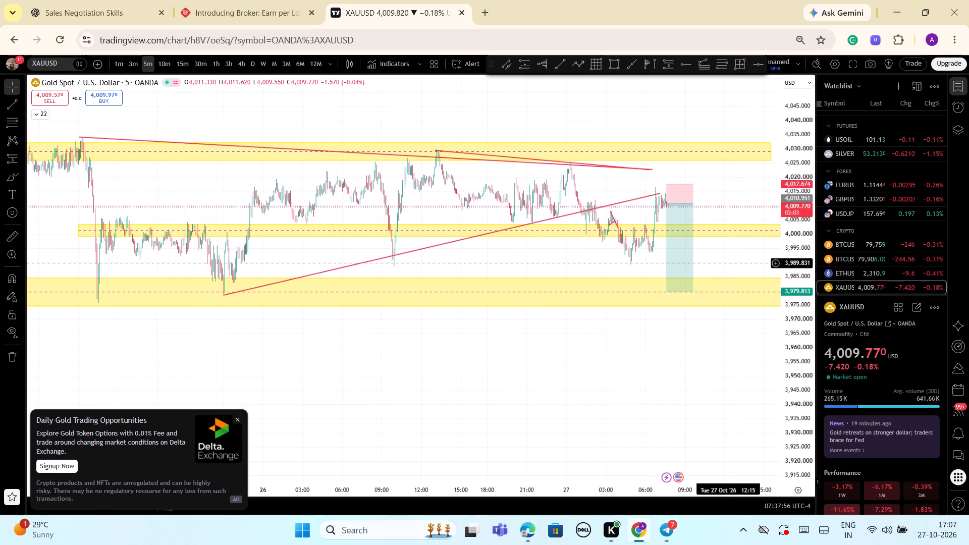
scroll(728, 263, up, 3)
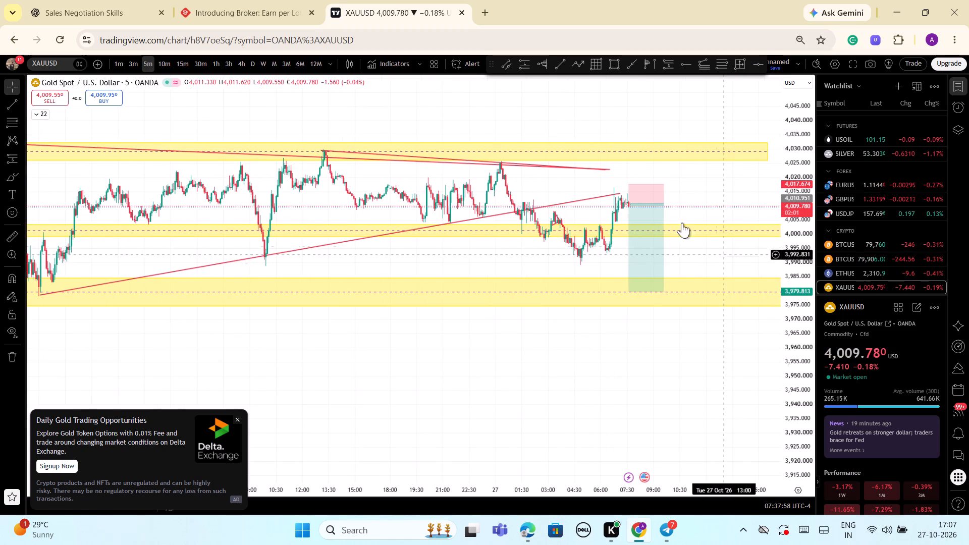
scroll(642, 241, down, 2)
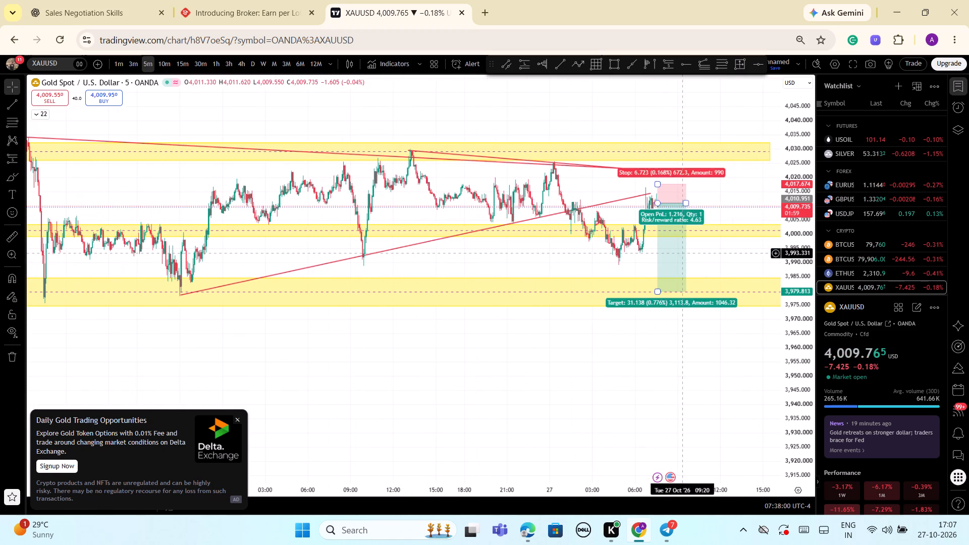
scroll(776, 251, down, 3)
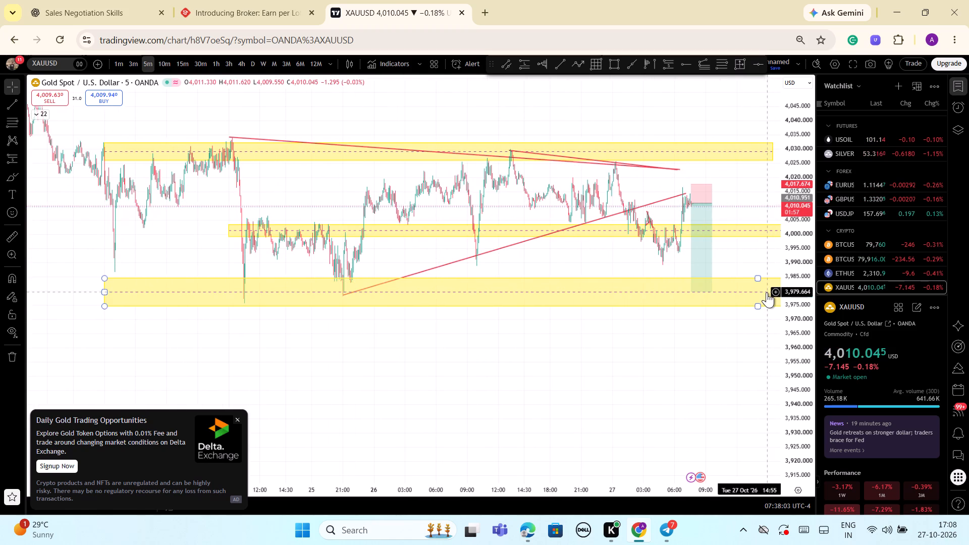
scroll(767, 292, up, 4)
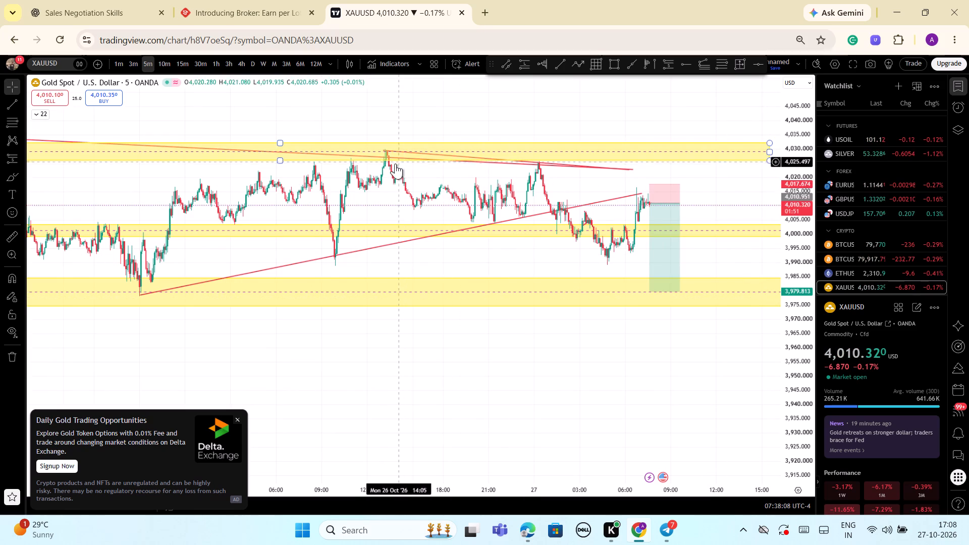
scroll(632, 306, down, 3)
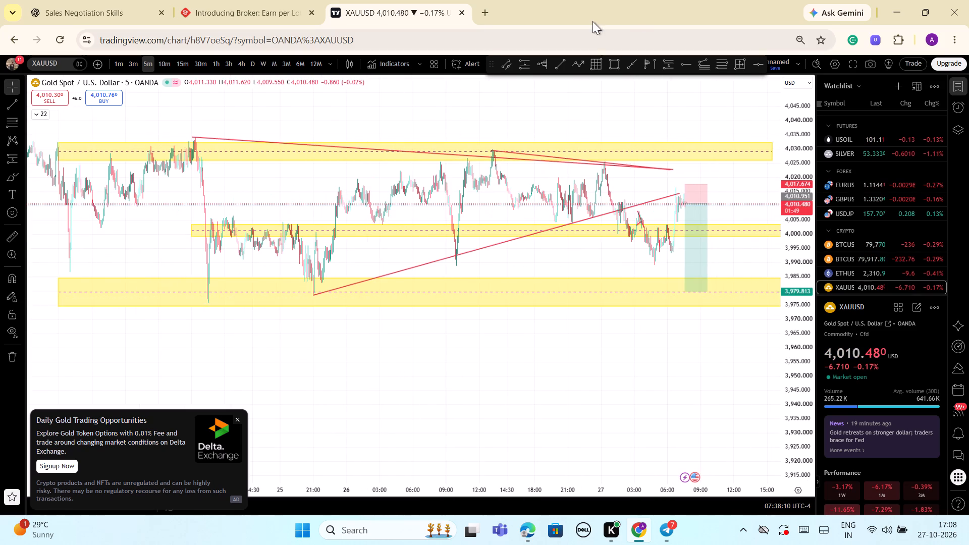
click(610, 64)
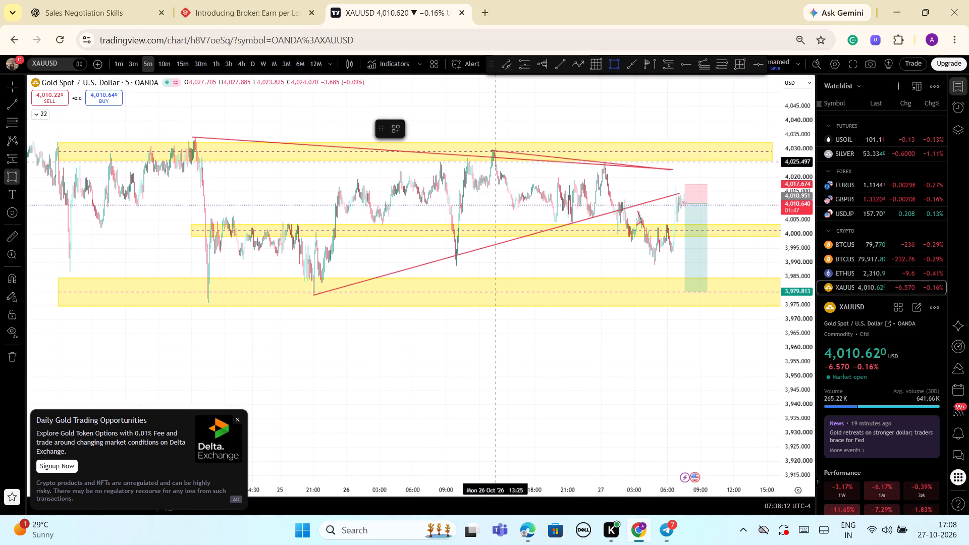
click(496, 163)
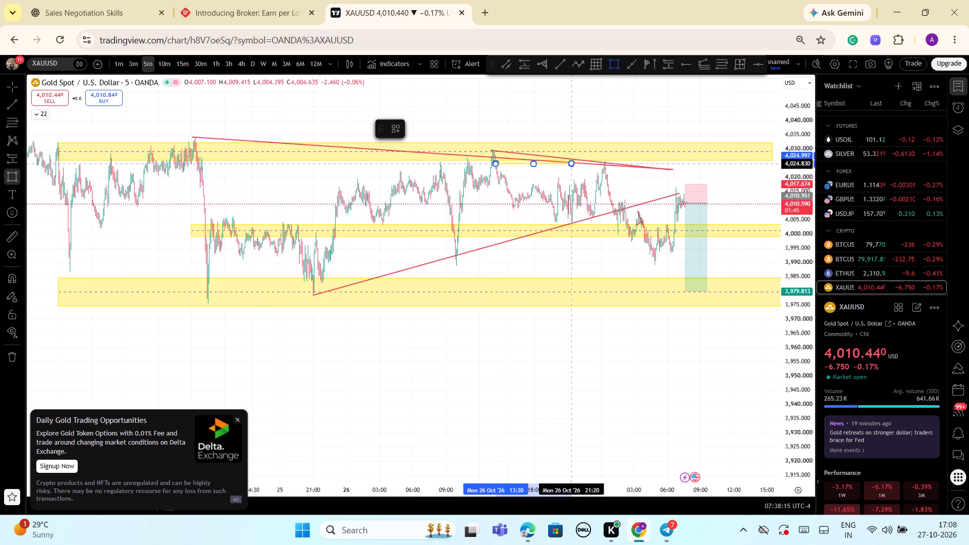
click(768, 161)
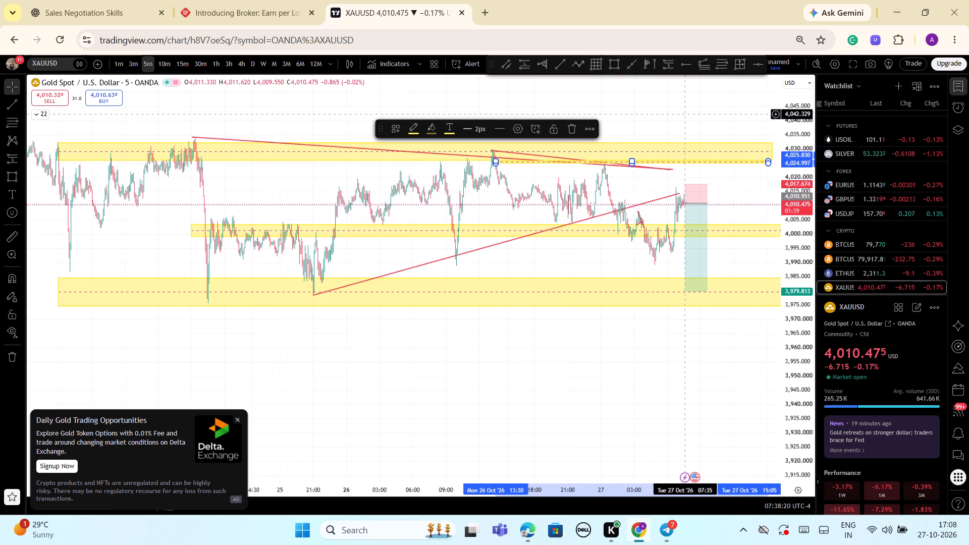
click(685, 114)
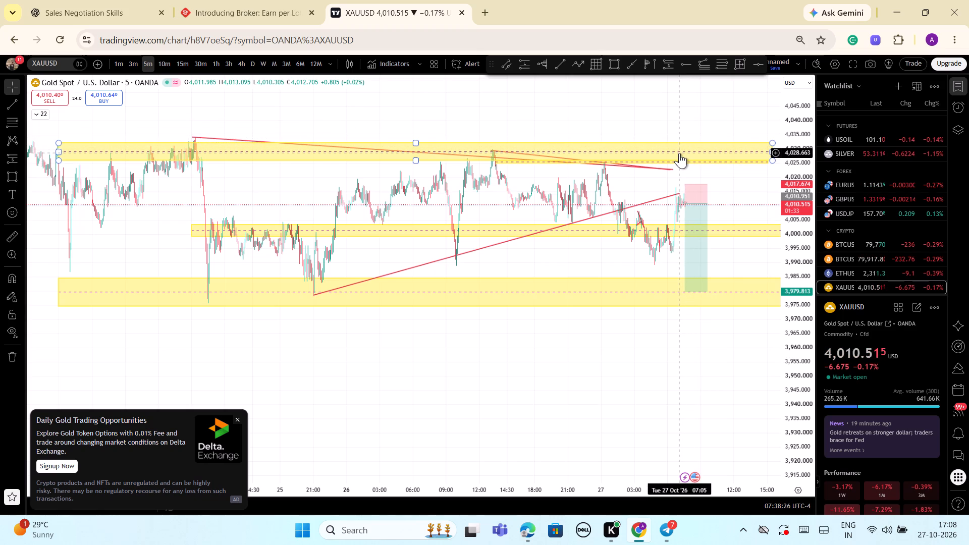
Draw a narrow rectangle zone between about 4,016.8 and 4,015, from 27 Oct 00:35 to about 08:50, across the short position's stop area.
drag(799, 326, 791, 216)
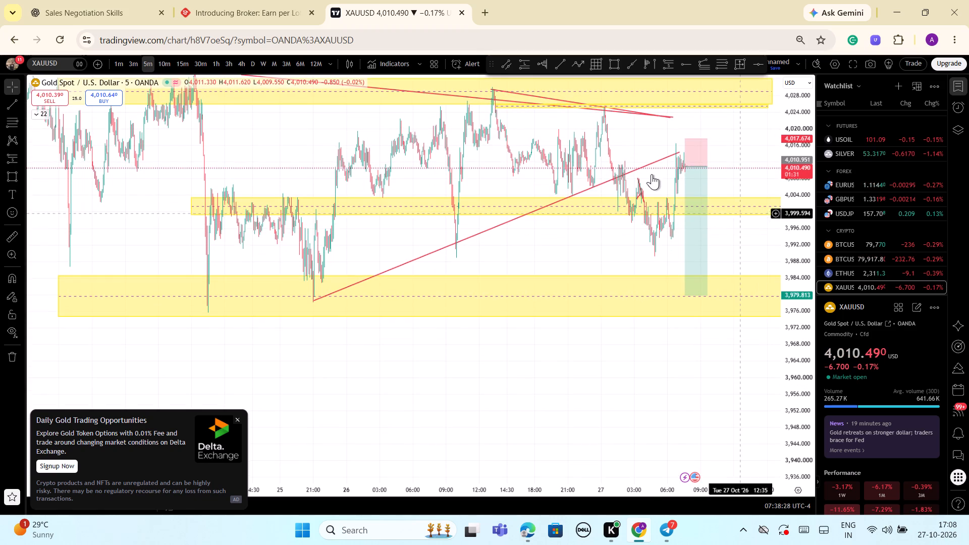
drag(624, 142, 635, 160)
scroll(505, 144, up, 4)
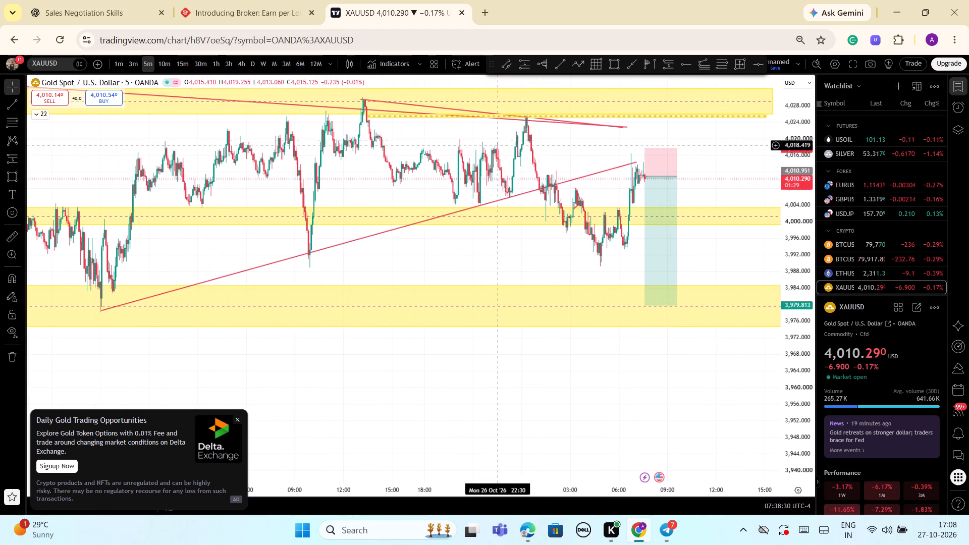
scroll(452, 140, up, 1)
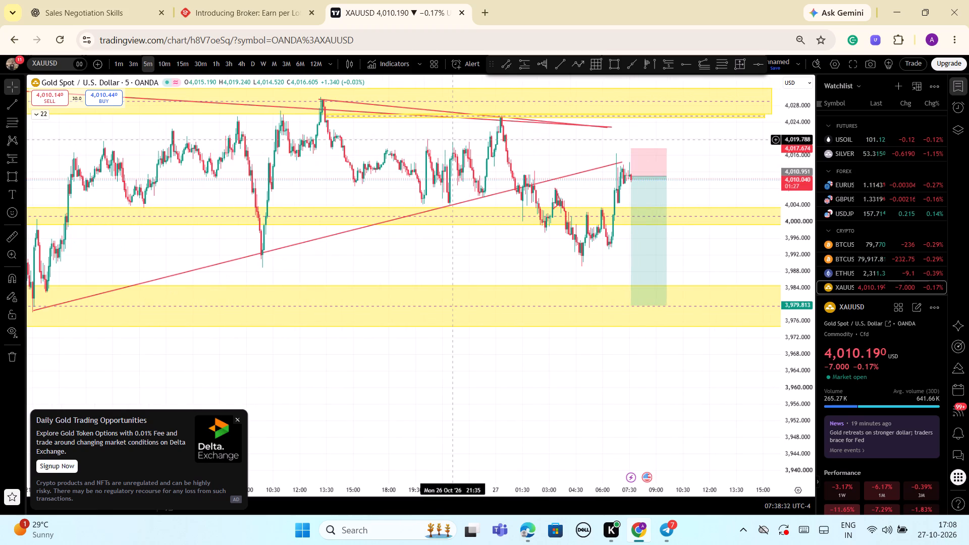
scroll(452, 140, down, 1)
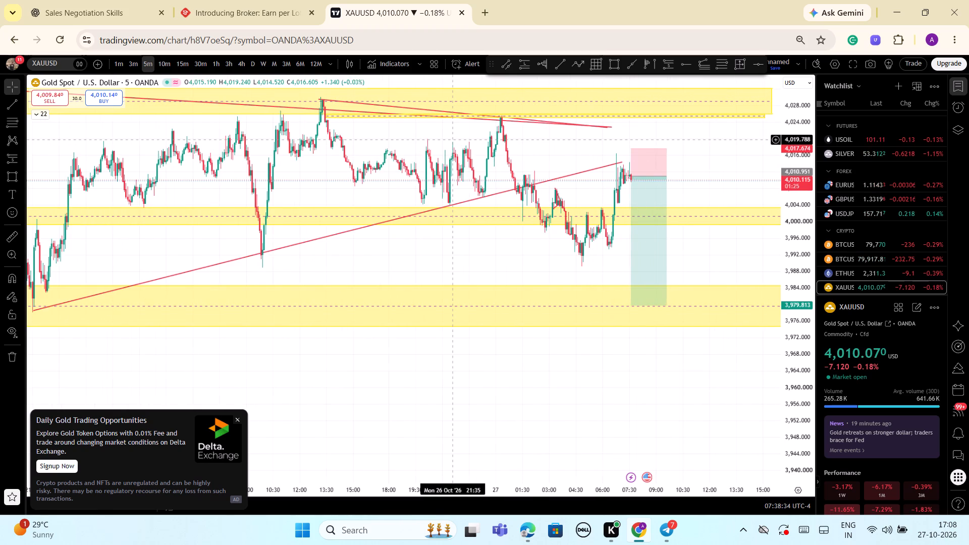
scroll(452, 140, down, 4)
scroll(726, 237, up, 1)
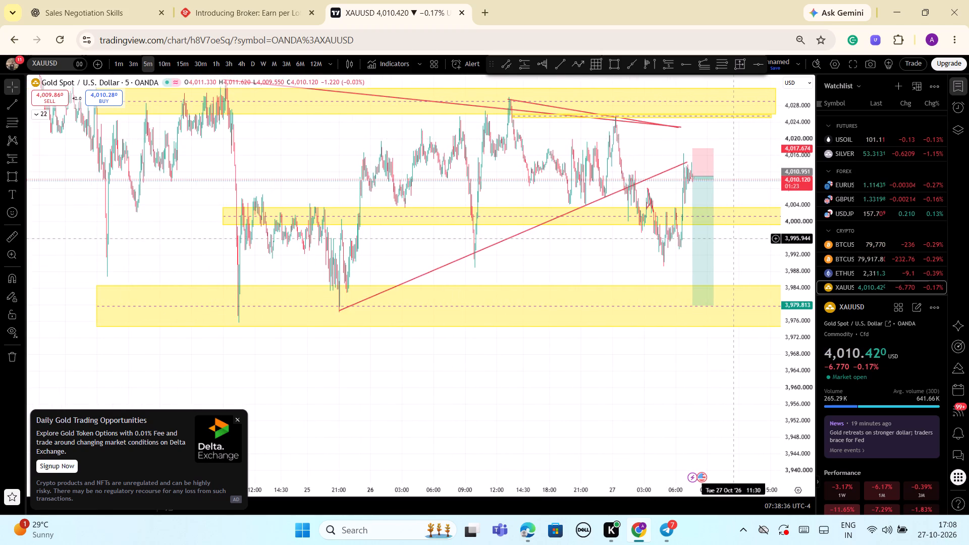
scroll(726, 237, up, 2)
scroll(686, 245, up, 2)
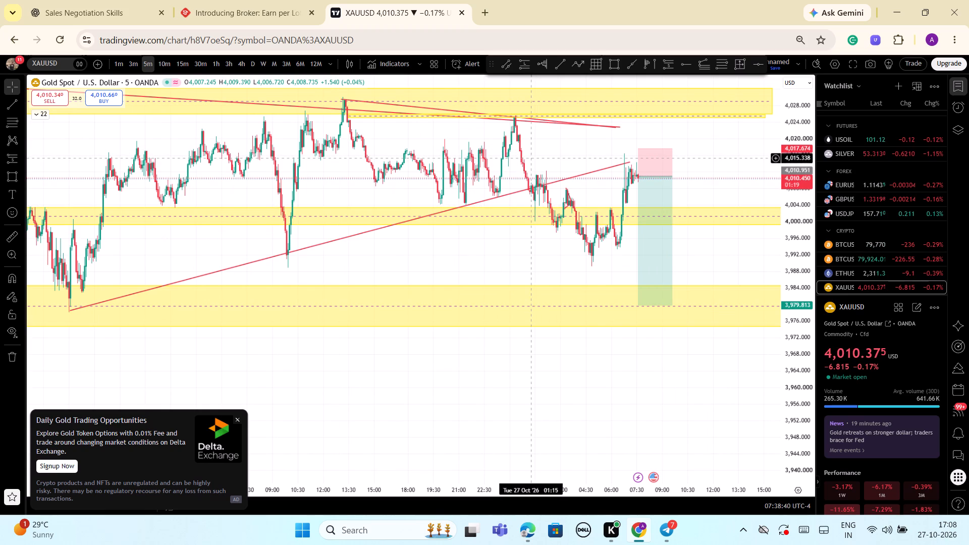
click(615, 71)
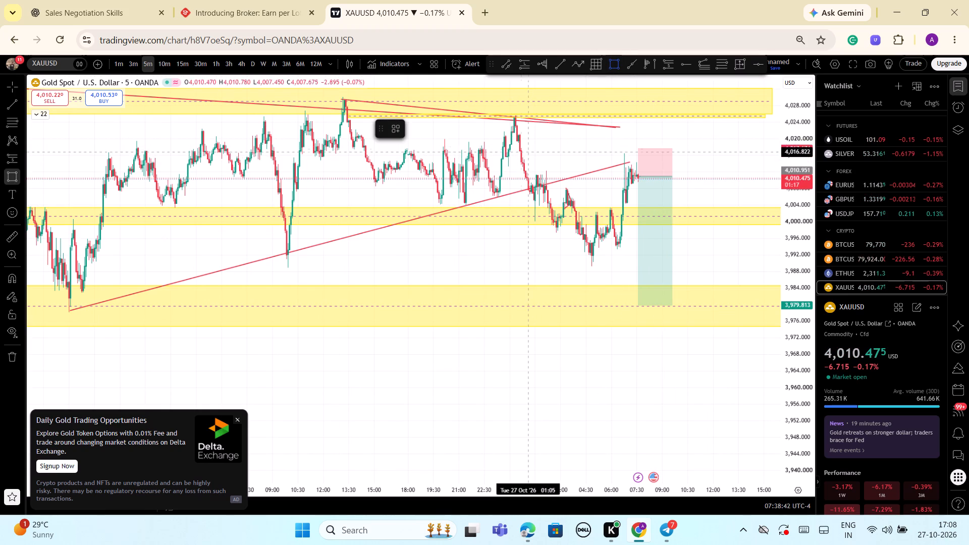
click(520, 152)
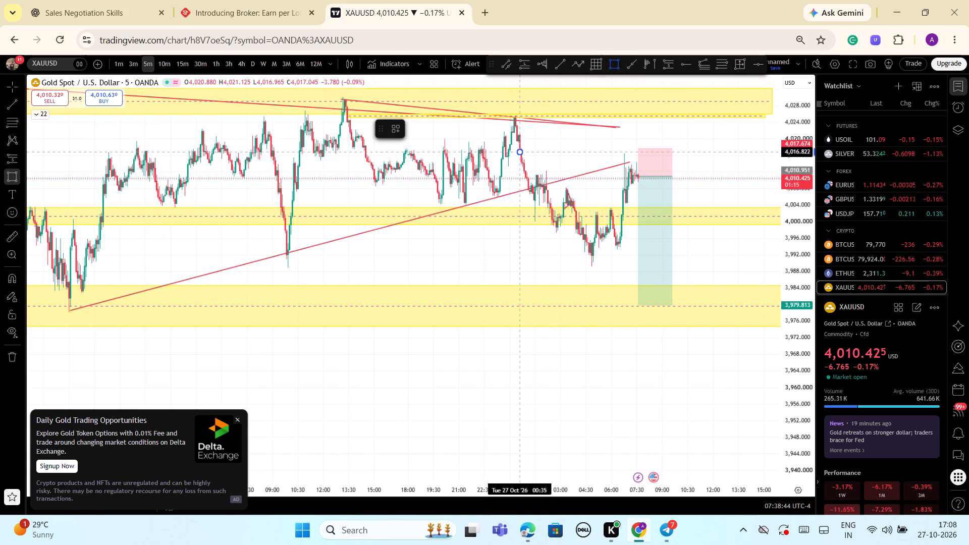
click(660, 158)
click(736, 151)
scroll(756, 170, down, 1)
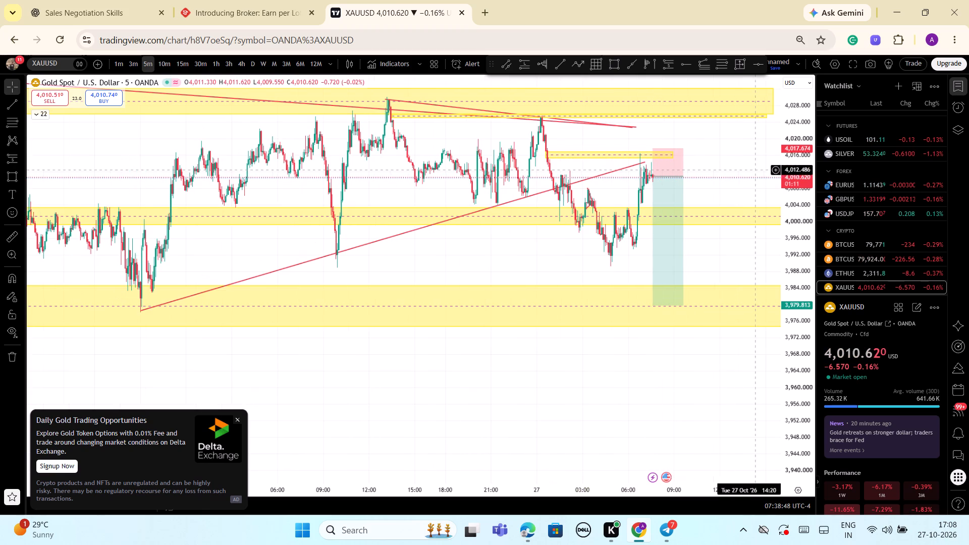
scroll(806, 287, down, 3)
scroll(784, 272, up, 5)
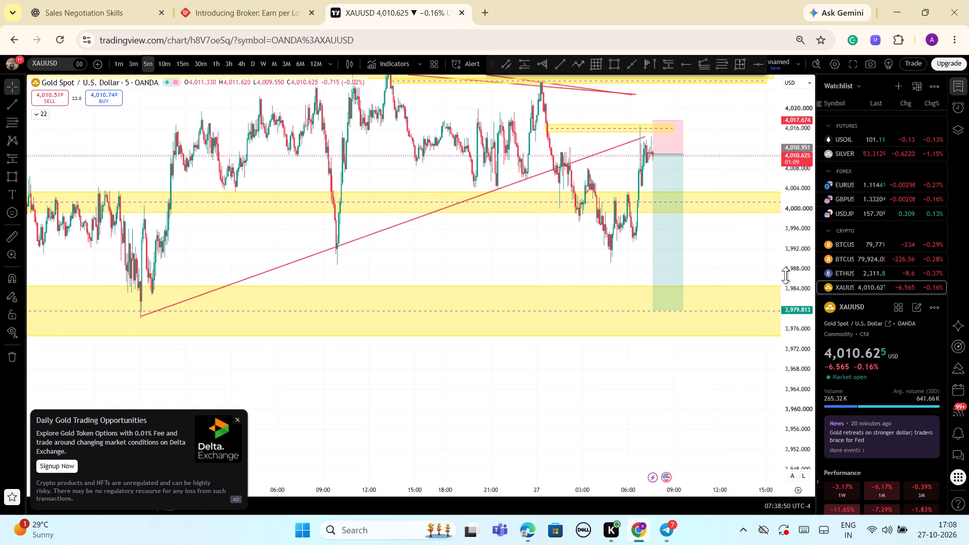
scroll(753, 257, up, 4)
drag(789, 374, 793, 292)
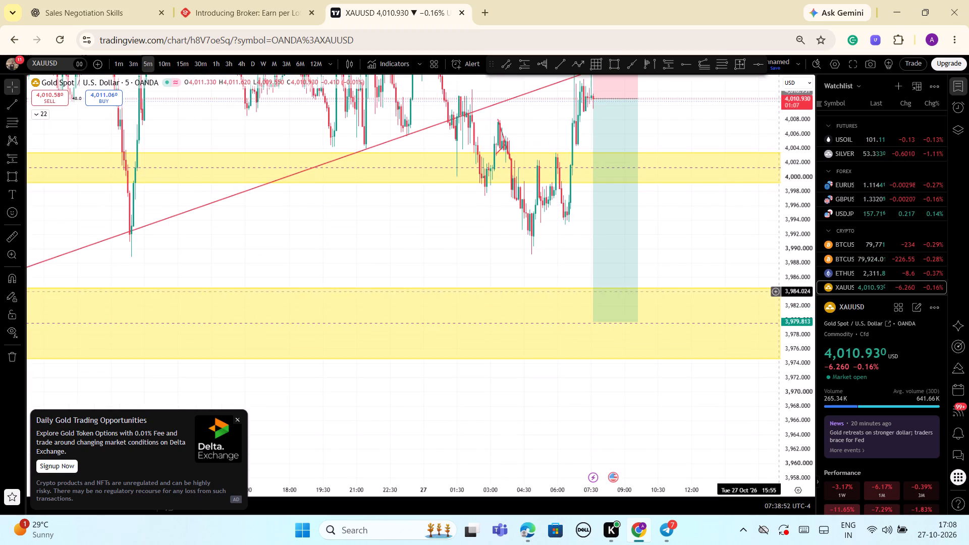
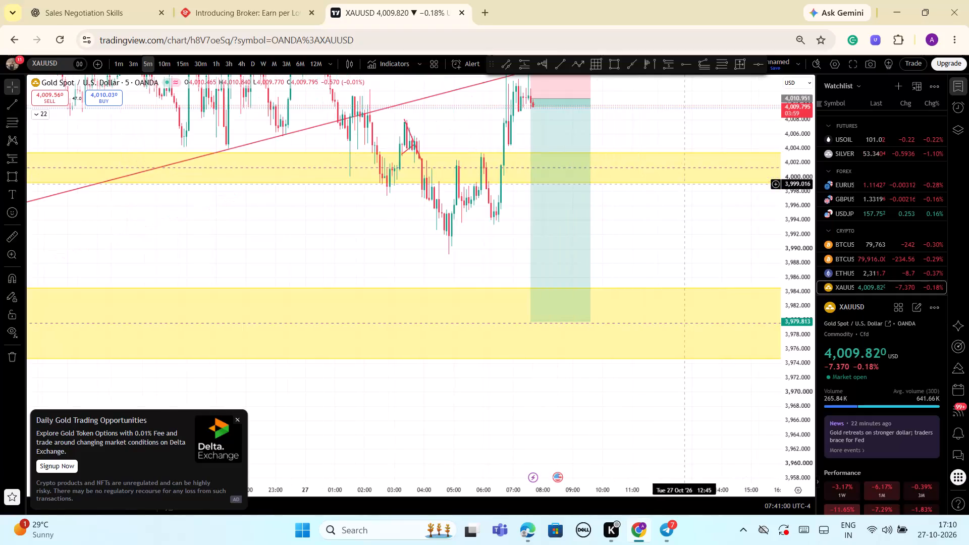
Switch XAUUSD to the 1-minute chart and examine recent price action around the short entry and the zones above and below it.
scroll(685, 189, up, 3)
click(121, 62)
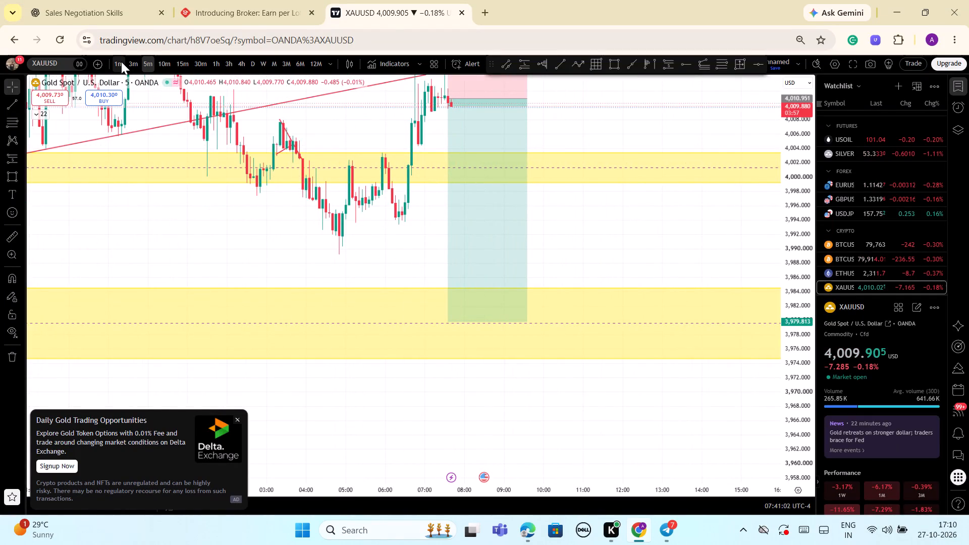
scroll(776, 286, down, 1)
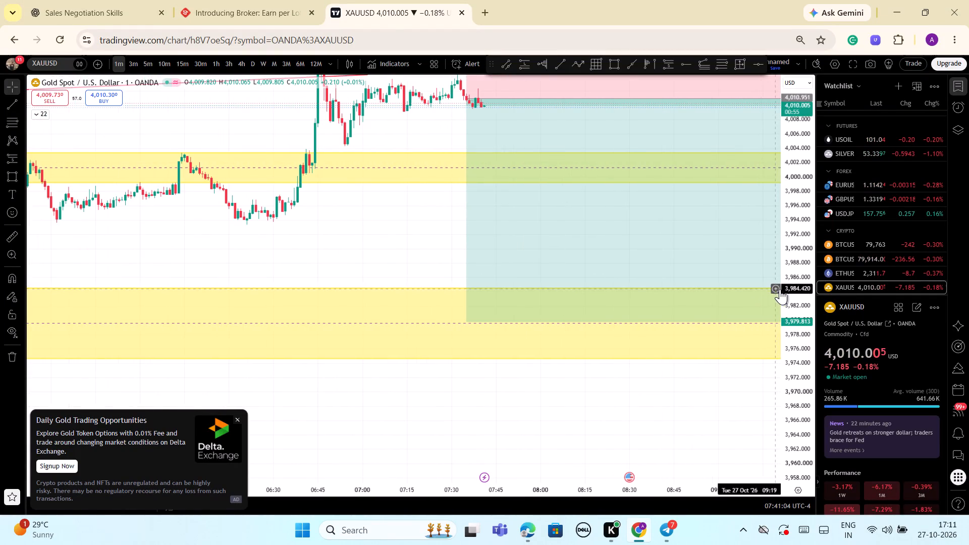
drag(790, 334, 768, 386)
scroll(714, 415, down, 3)
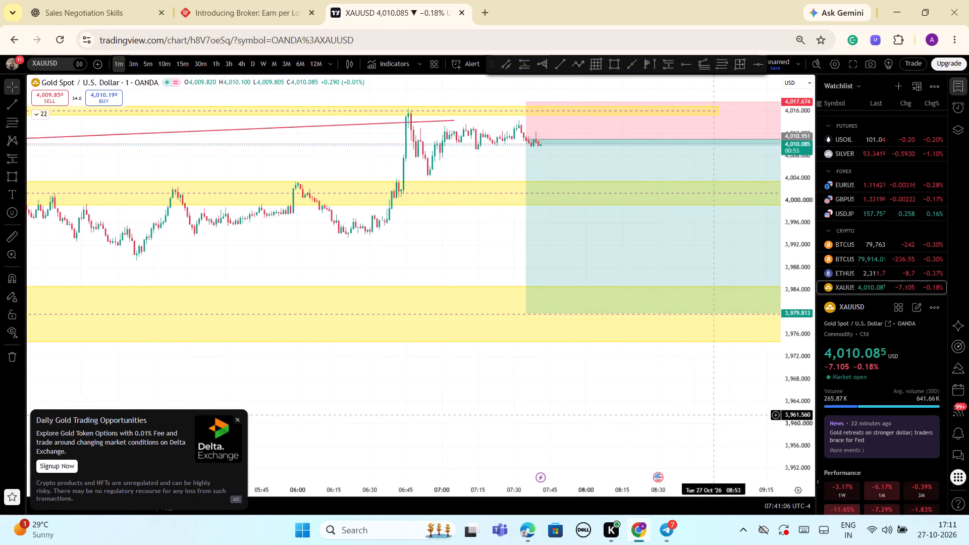
scroll(714, 415, down, 1)
scroll(712, 415, up, 2)
drag(806, 441, 779, 433)
scroll(743, 424, down, 1)
scroll(783, 407, down, 2)
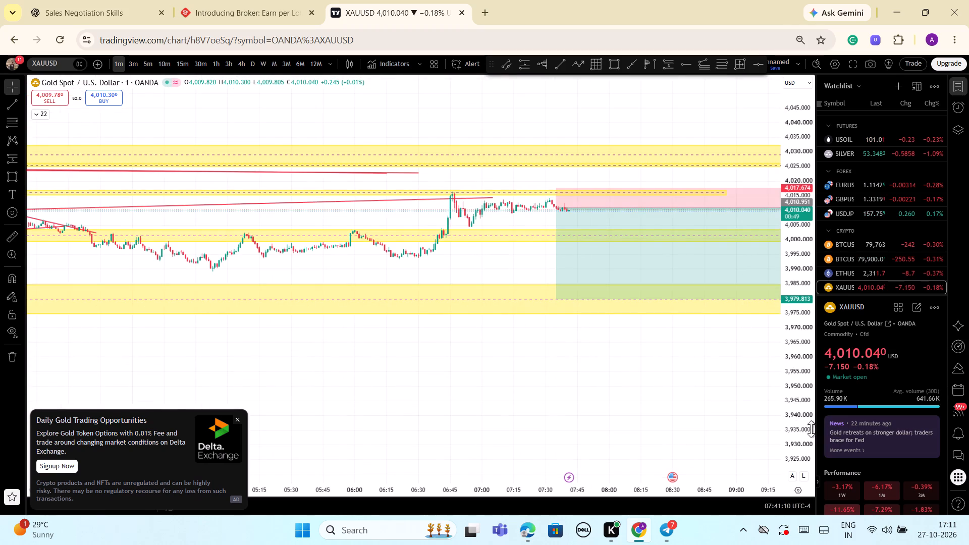
drag(807, 431, 799, 204)
drag(511, 200, 493, 249)
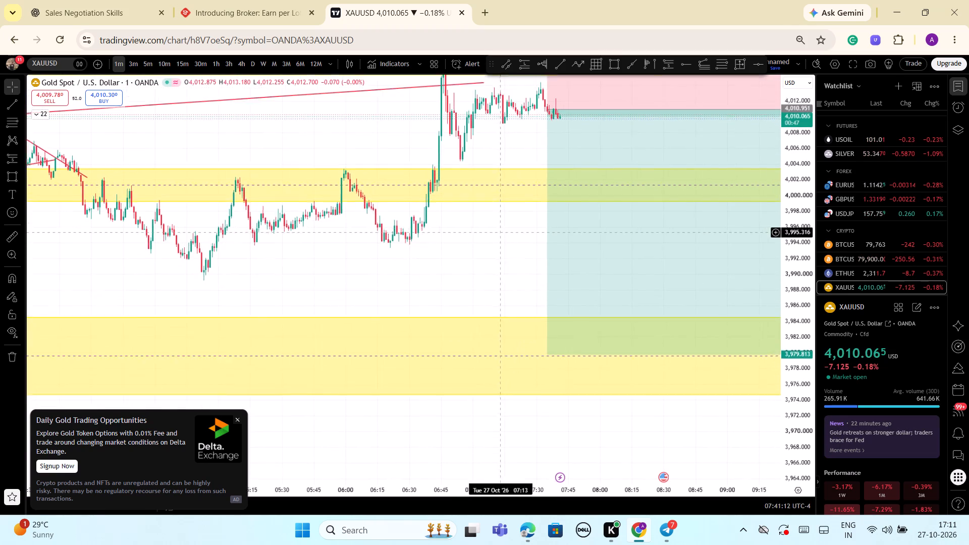
drag(493, 249, 478, 284)
scroll(482, 290, up, 3)
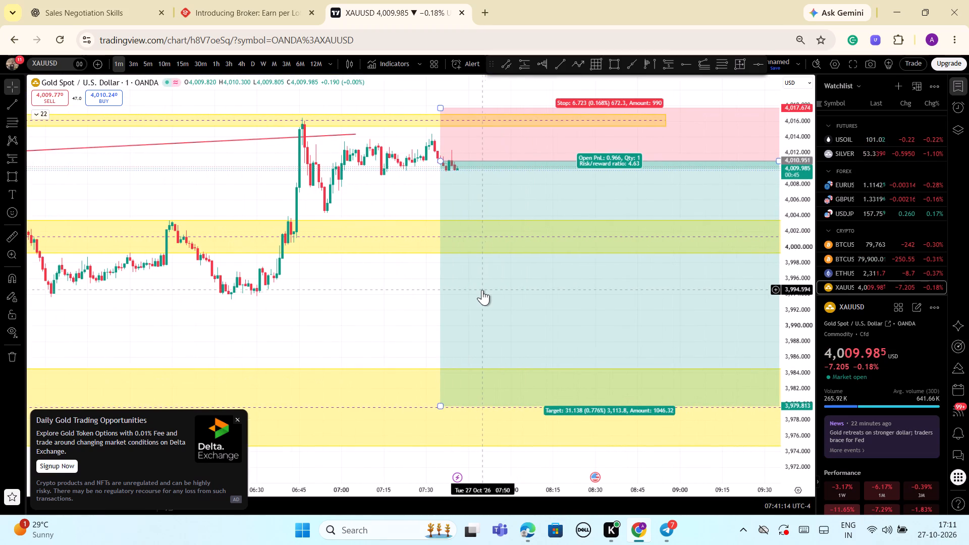
drag(797, 432, 803, 336)
drag(386, 285, 382, 286)
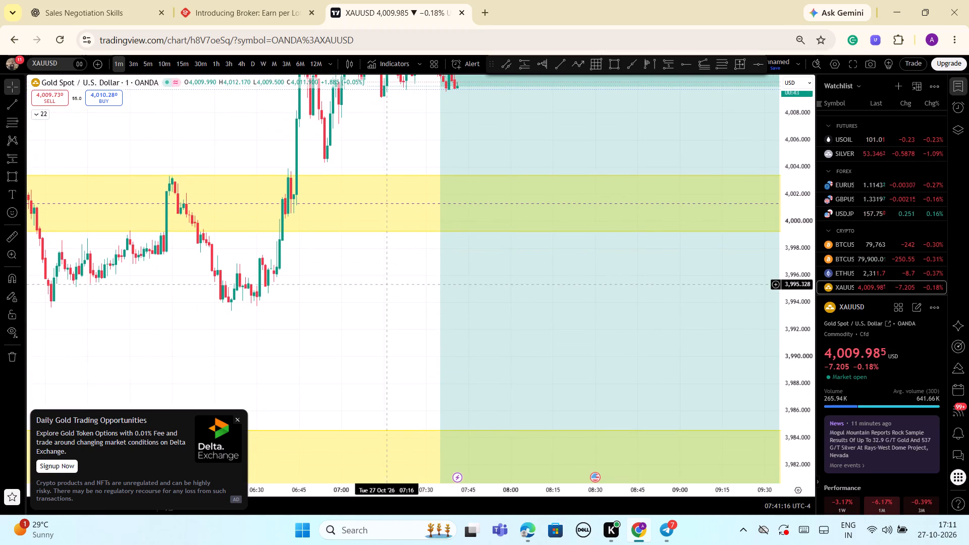
drag(382, 286, 356, 381)
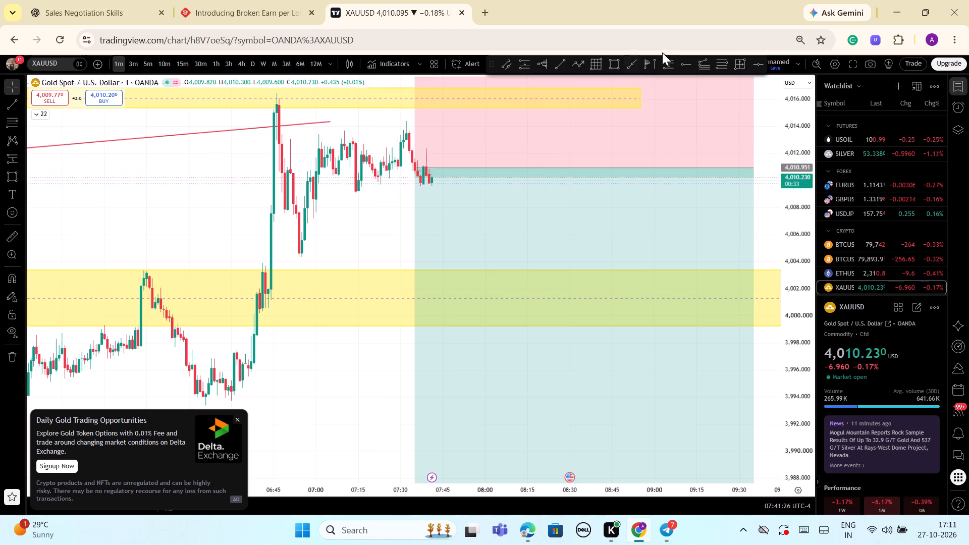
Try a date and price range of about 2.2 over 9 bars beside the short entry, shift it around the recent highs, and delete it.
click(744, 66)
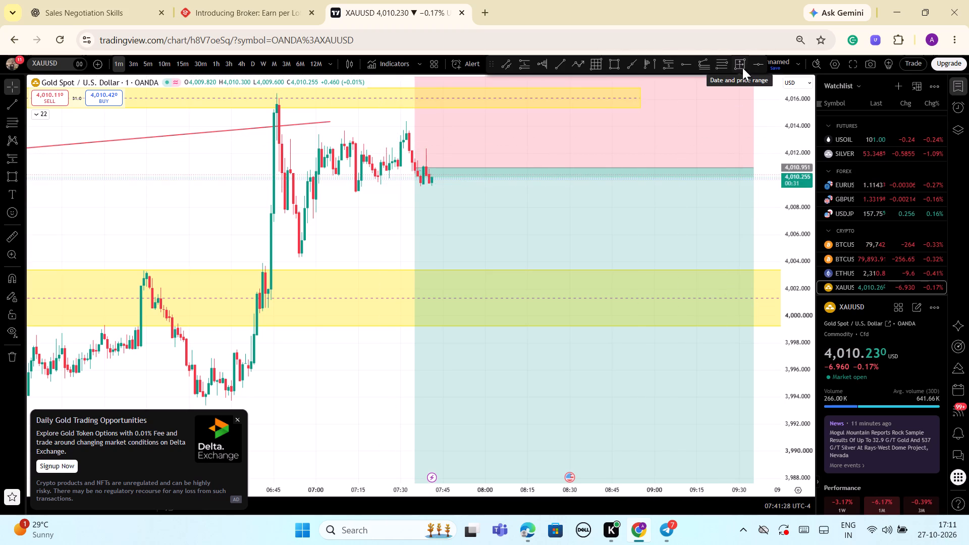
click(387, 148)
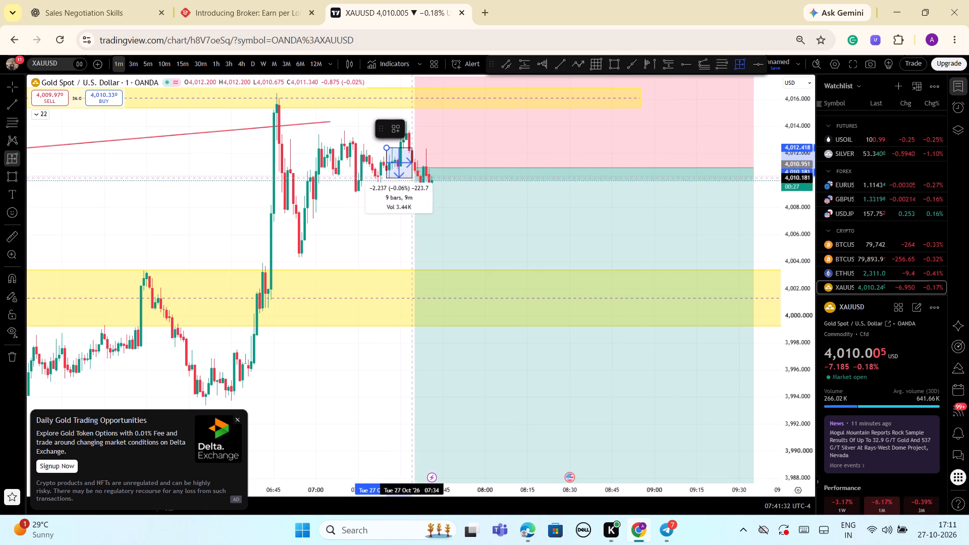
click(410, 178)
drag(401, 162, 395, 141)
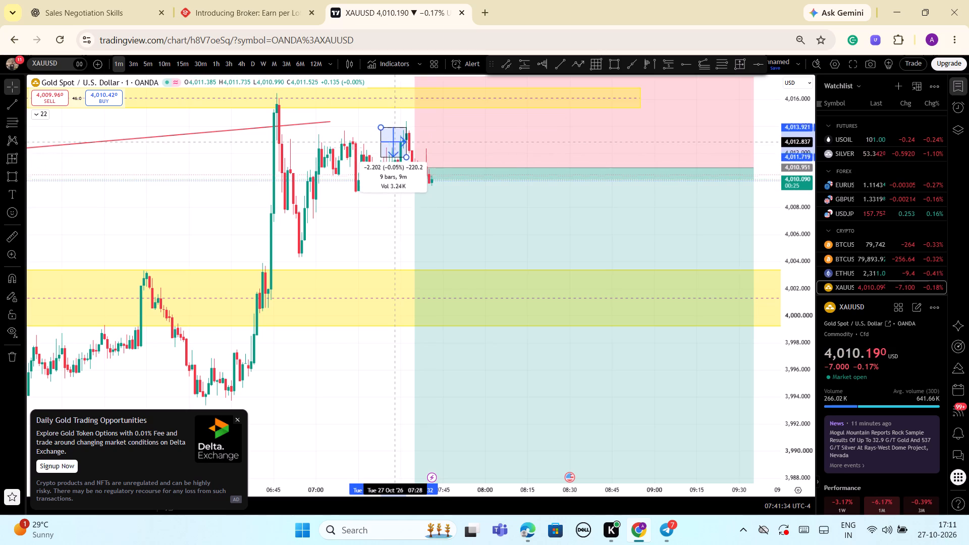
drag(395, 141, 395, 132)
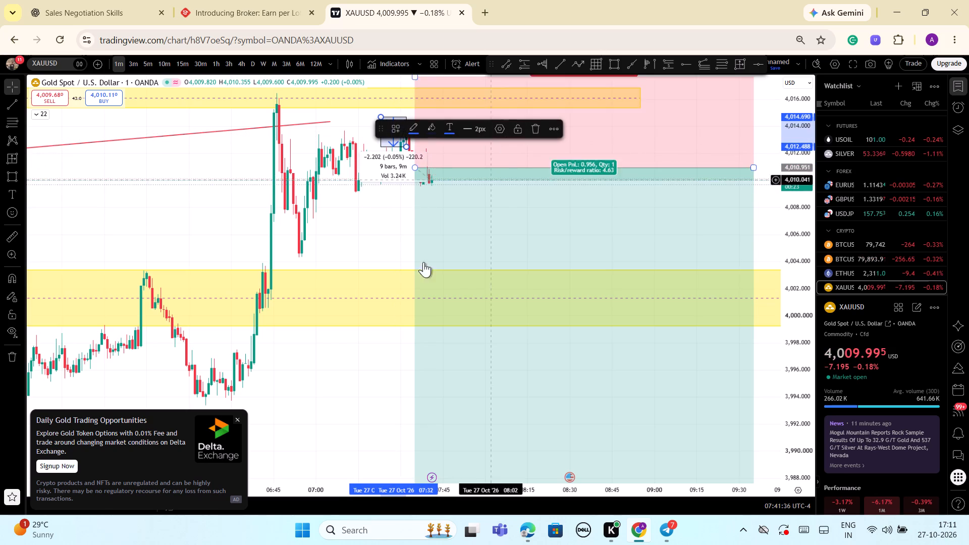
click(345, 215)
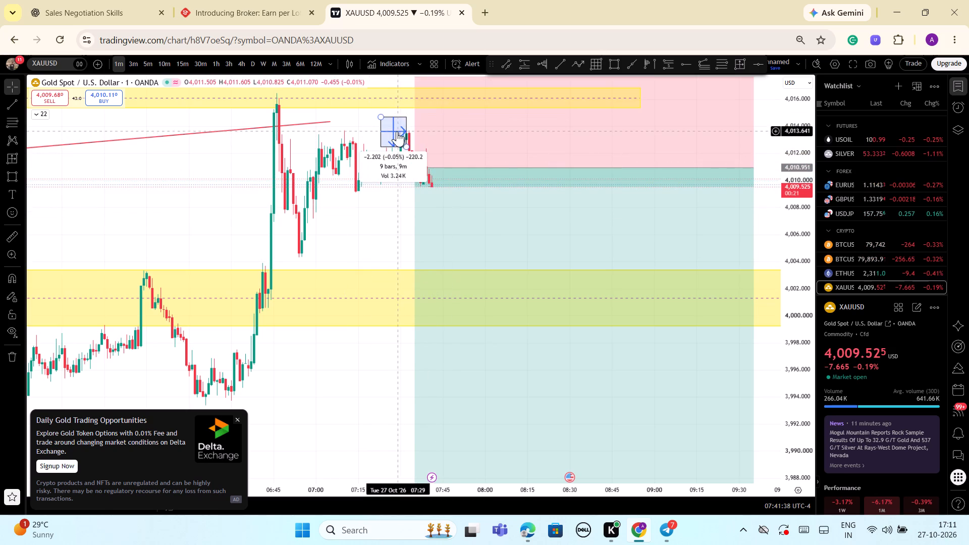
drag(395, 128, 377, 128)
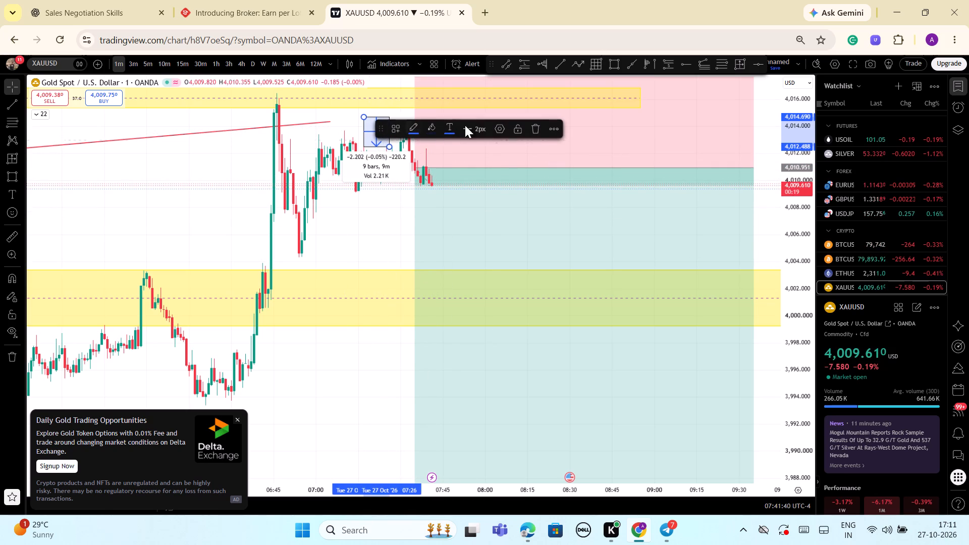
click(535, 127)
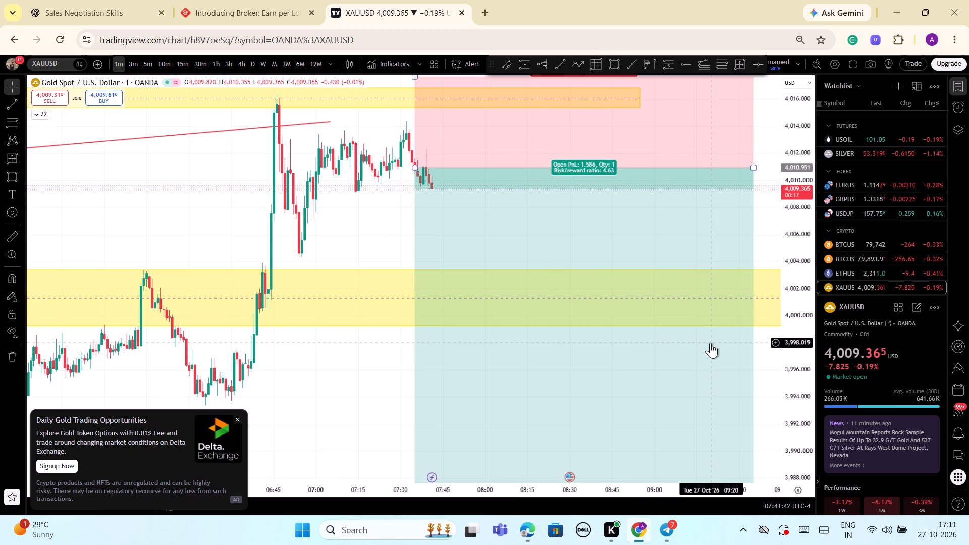
Return to the 5-minute chart and examine the short position against the surrounding zones and trend lines.
scroll(710, 343, up, 3)
drag(792, 420, 797, 391)
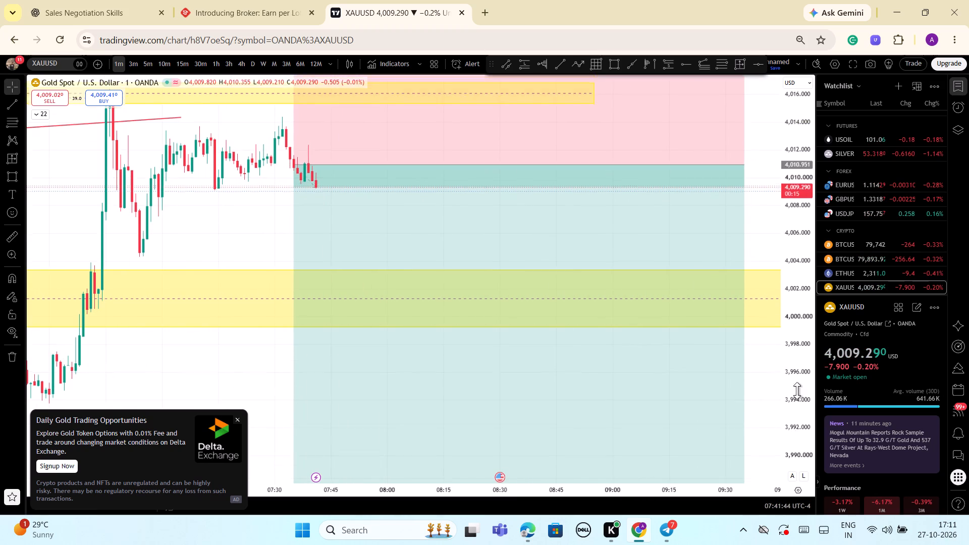
drag(797, 391, 788, 443)
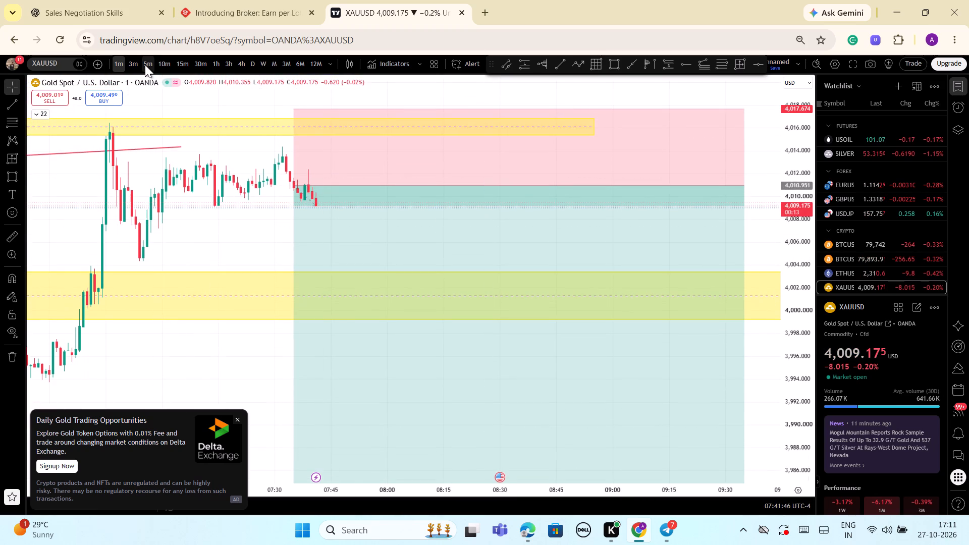
click(148, 62)
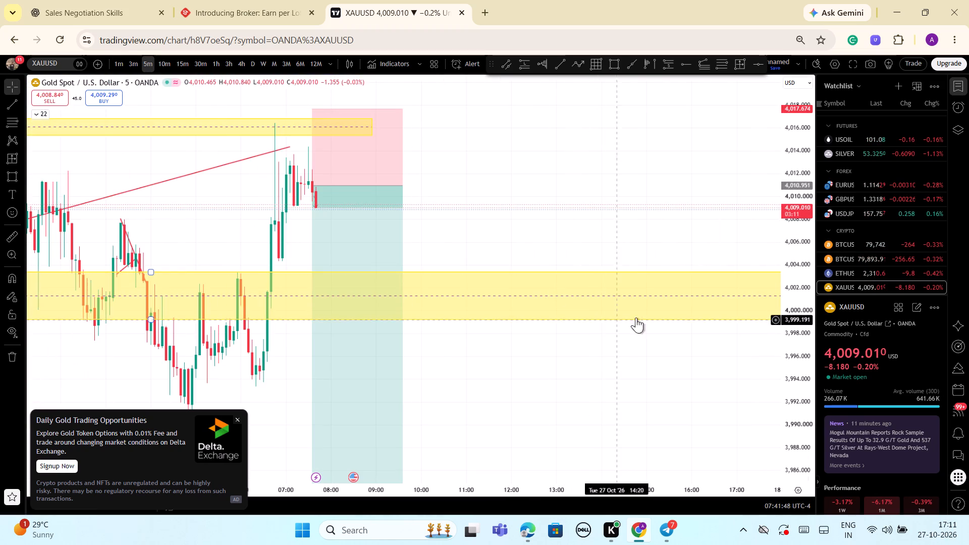
scroll(637, 317, down, 2)
drag(788, 275, 784, 375)
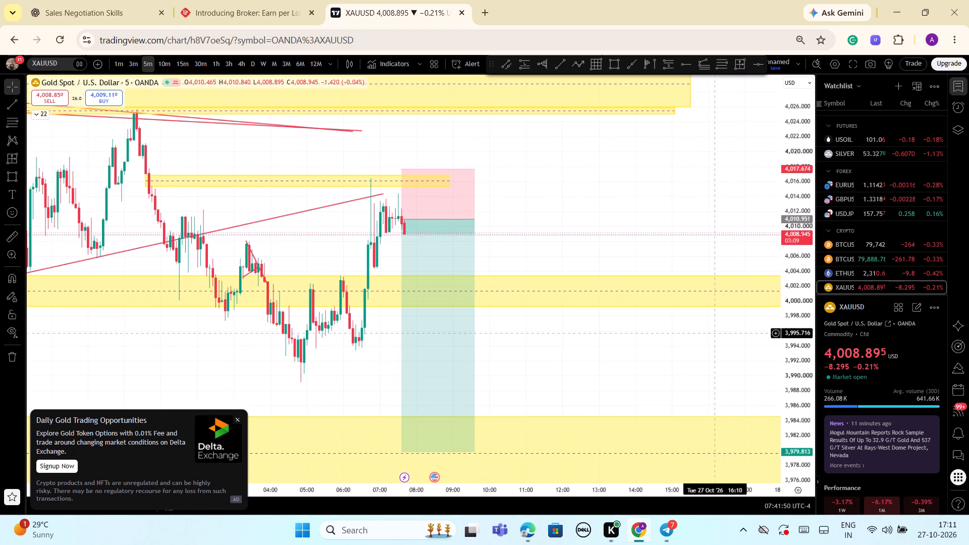
scroll(716, 333, down, 1)
scroll(688, 330, up, 1)
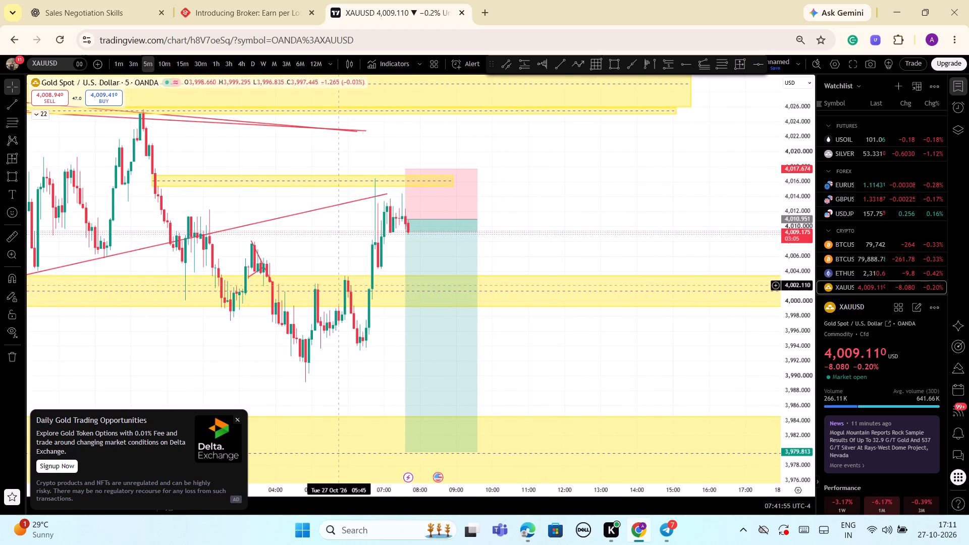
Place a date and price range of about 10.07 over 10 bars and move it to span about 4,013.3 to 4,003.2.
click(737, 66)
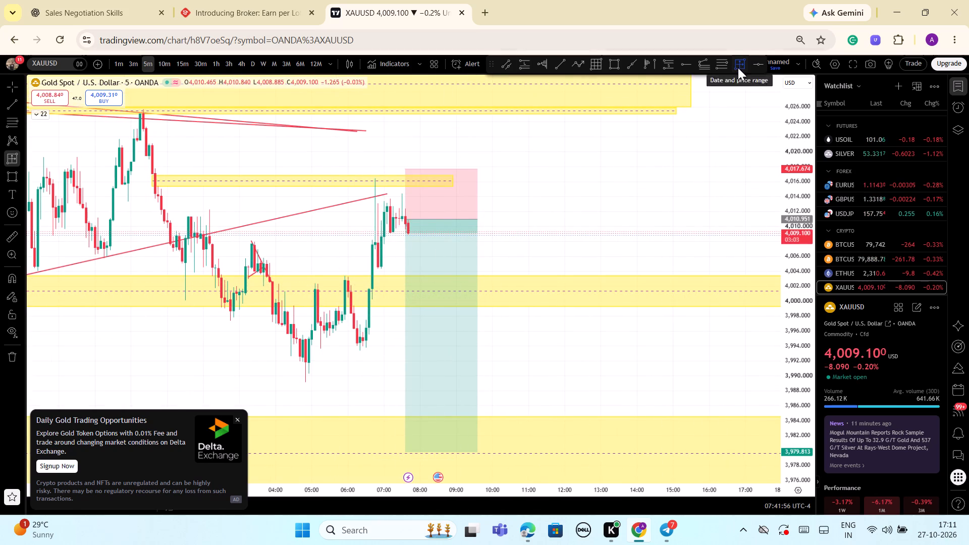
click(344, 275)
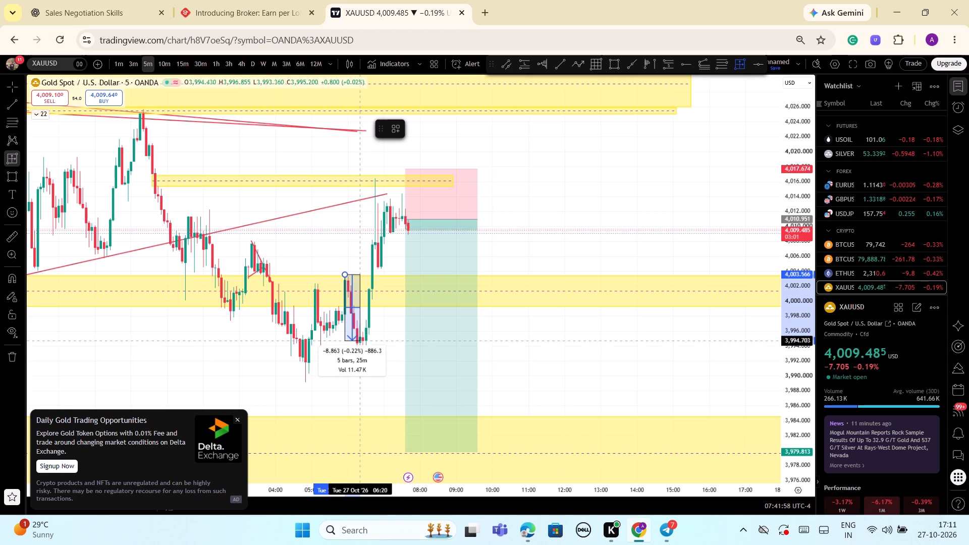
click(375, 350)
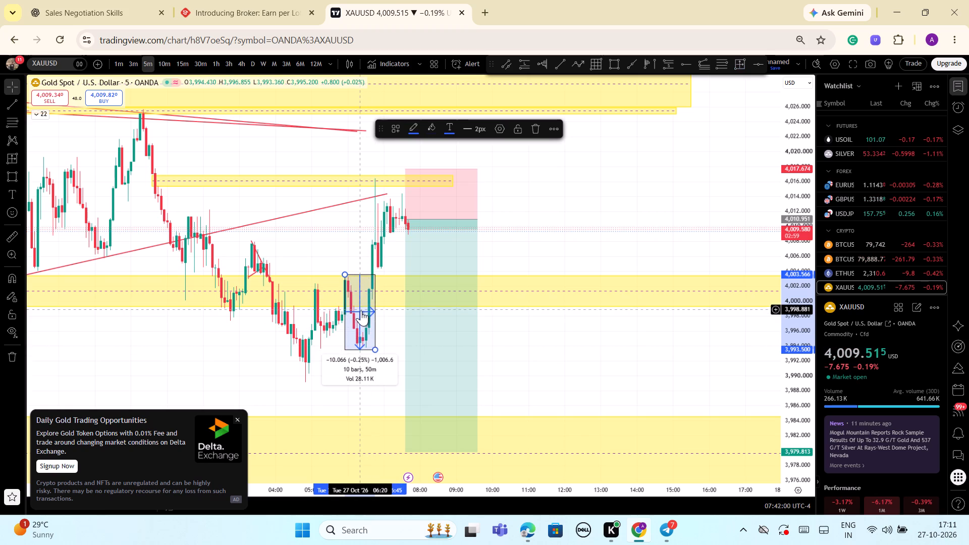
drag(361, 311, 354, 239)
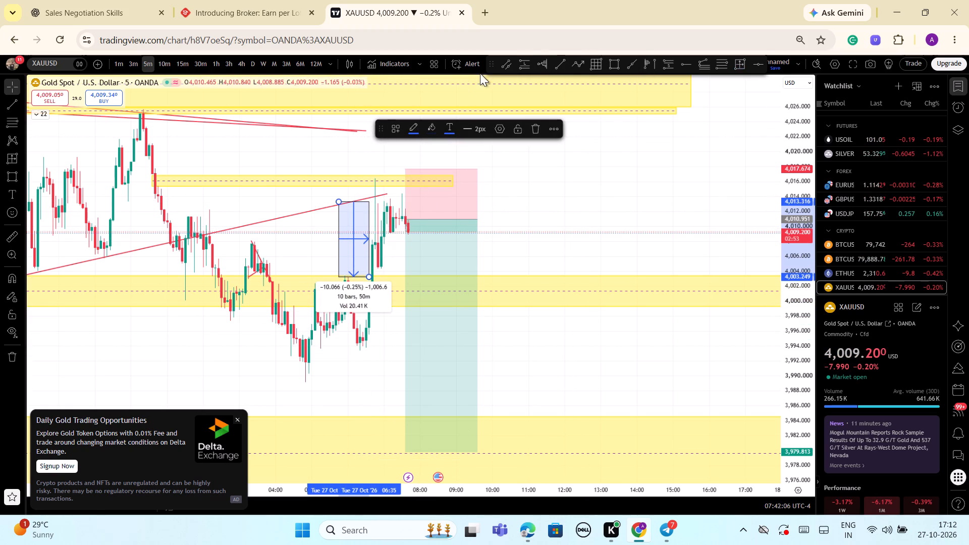
Draw a horizontal ray at about 4,013.38 starting from 27 Oct 05:45, at the top of the date and price range.
click(684, 65)
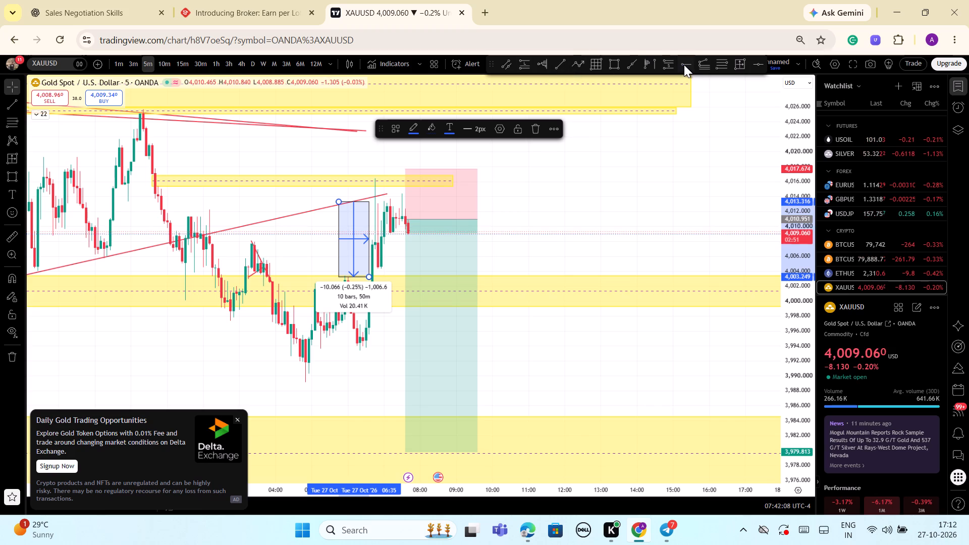
click(338, 201)
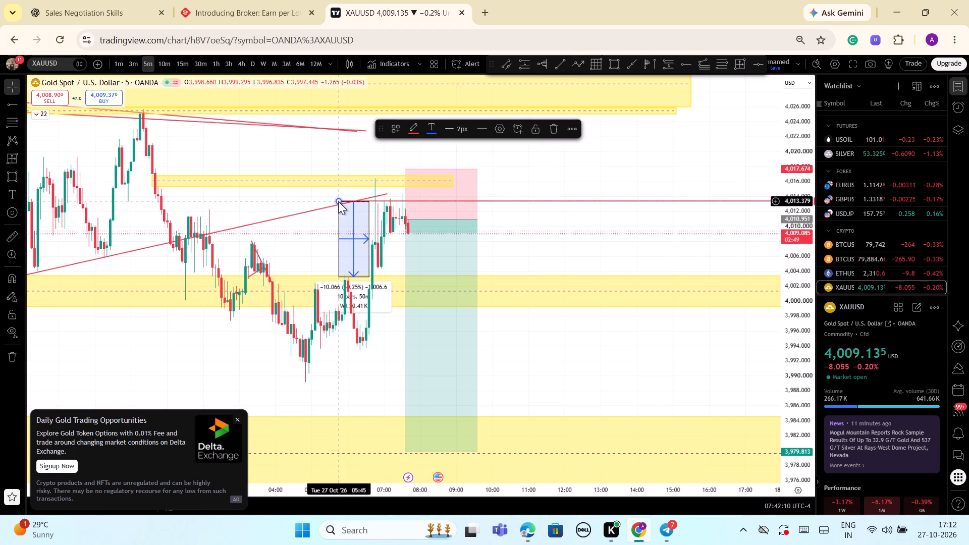
click(565, 160)
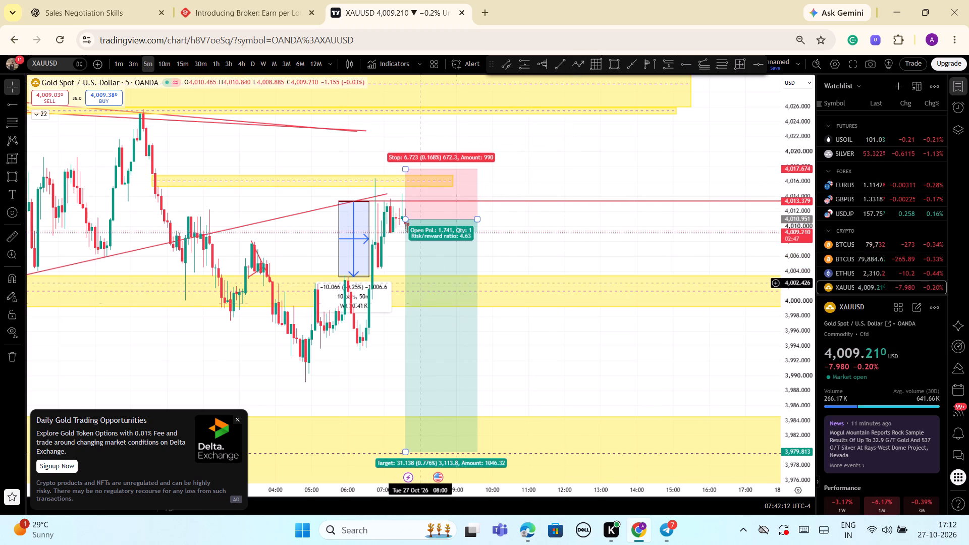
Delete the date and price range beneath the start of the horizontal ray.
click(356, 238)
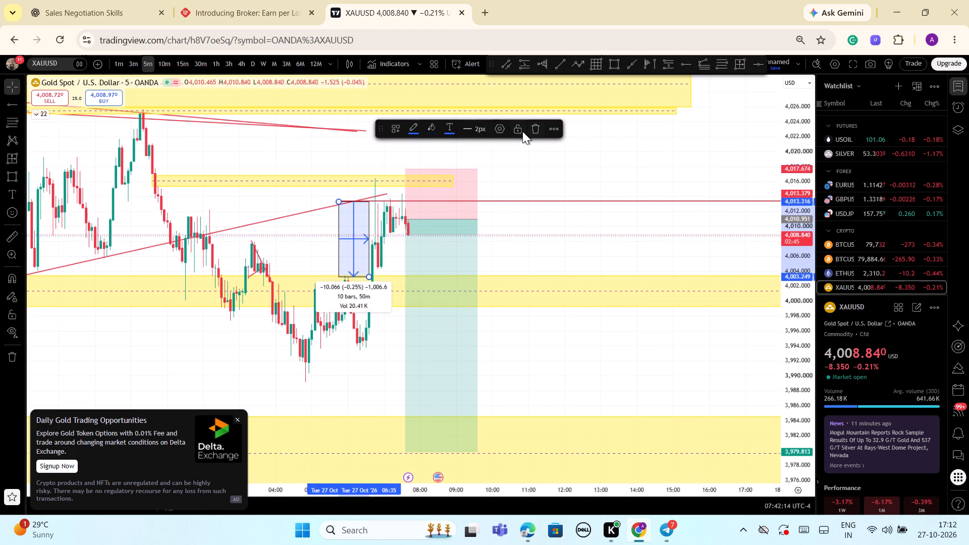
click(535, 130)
Examine the 5-minute price action around the new horizontal ray, the short position and the zones down to its target.
scroll(566, 287, up, 2)
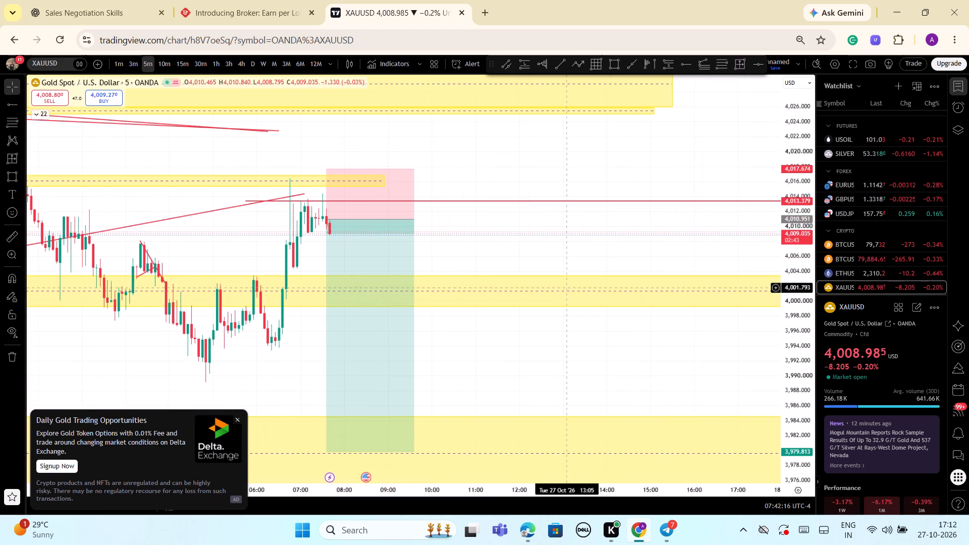
scroll(570, 293, up, 2)
drag(416, 250, 443, 250)
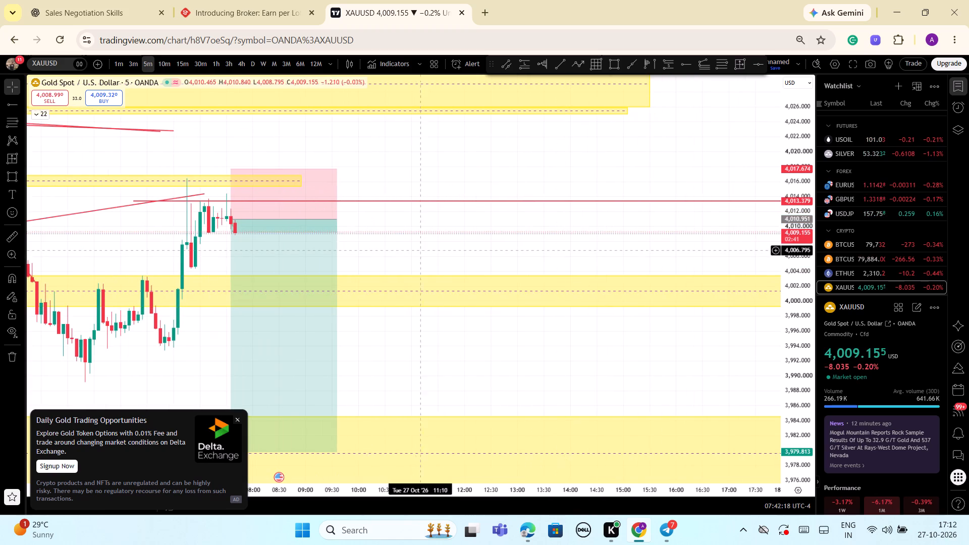
drag(443, 250, 654, 180)
drag(794, 250, 794, 296)
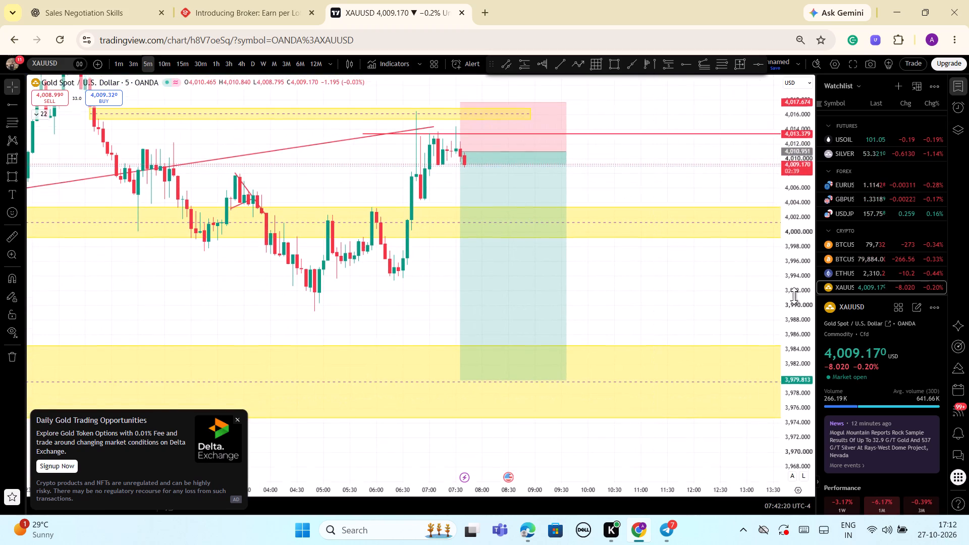
drag(794, 296, 792, 311)
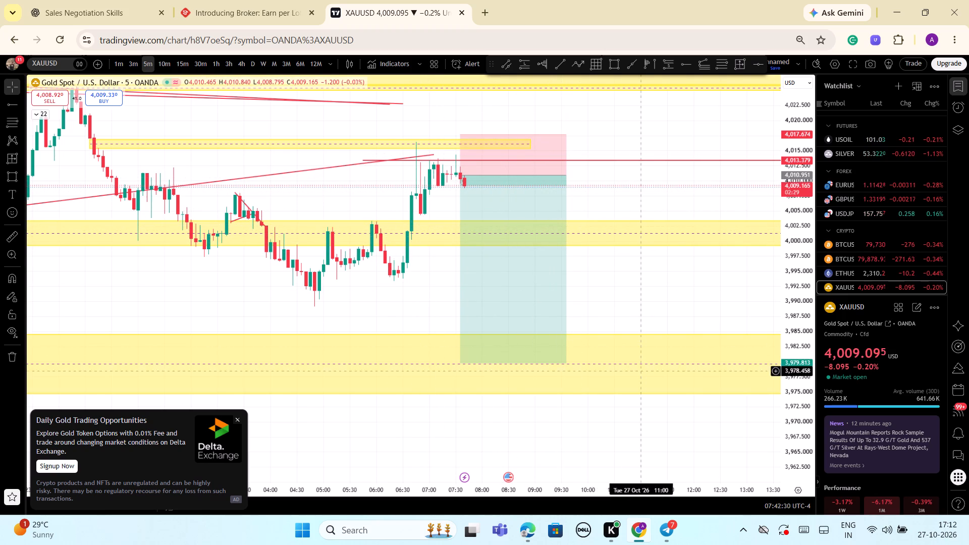
scroll(263, 226, down, 1)
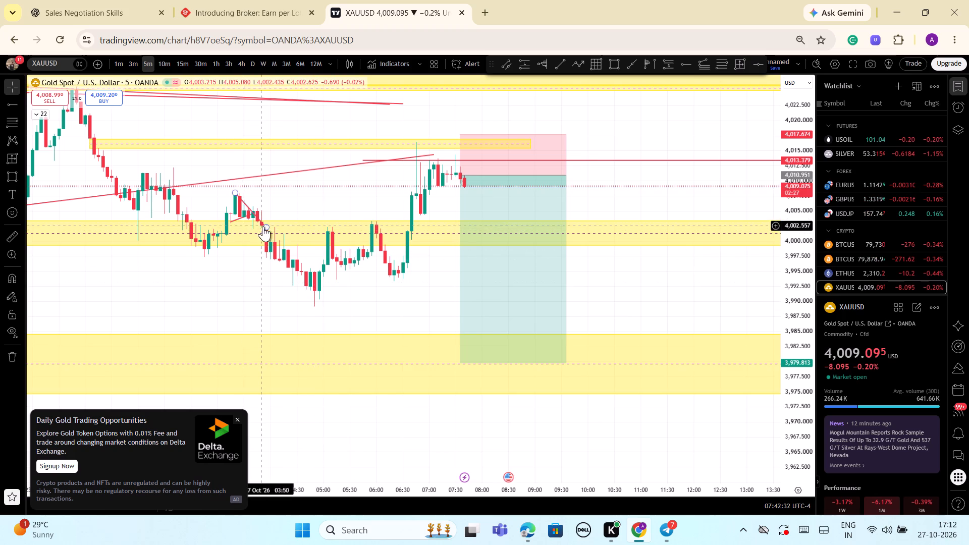
scroll(263, 226, down, 2)
scroll(407, 263, down, 1)
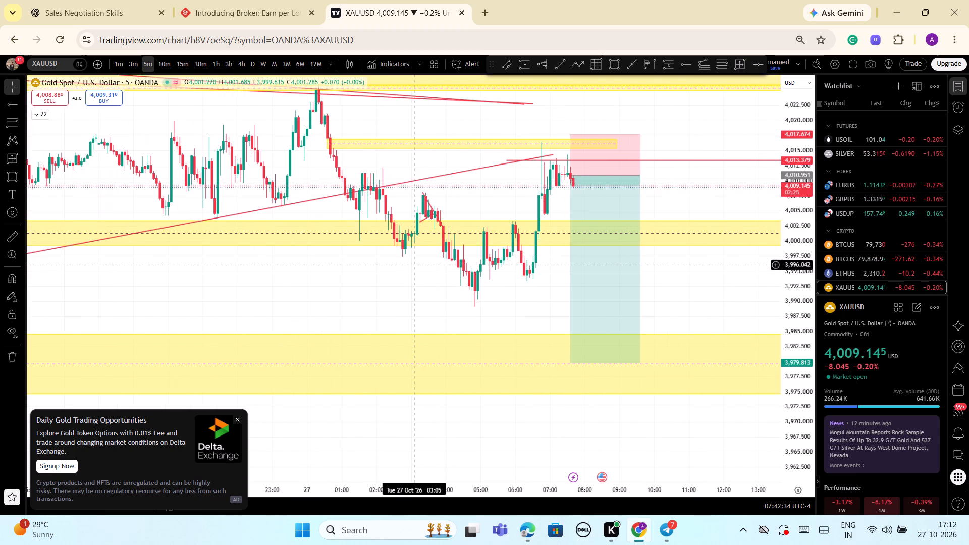
scroll(360, 207, up, 2)
drag(804, 421, 803, 384)
scroll(744, 384, down, 1)
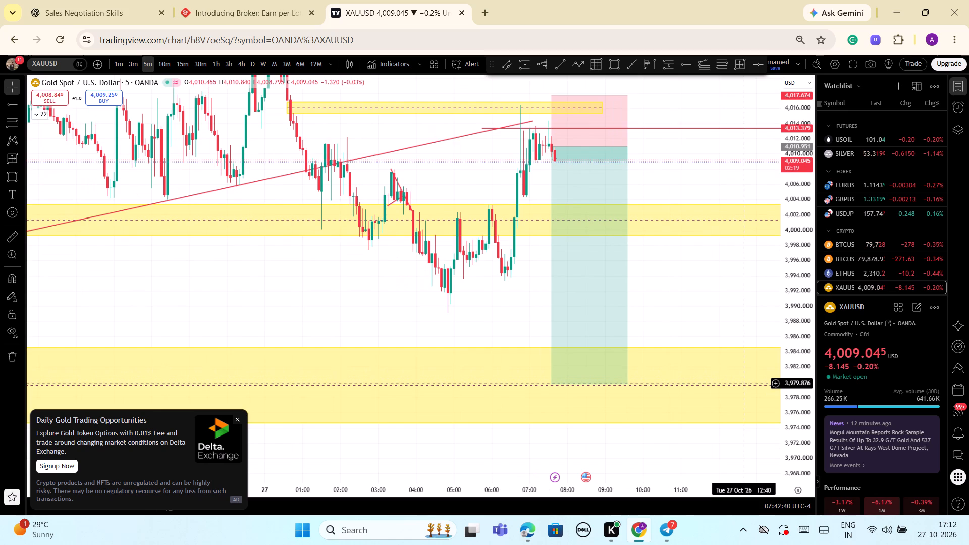
Examine the 5-minute XAUUSD price action around the short position, the horizontal ray, the trend lines and the yellow zones.
scroll(744, 384, up, 2)
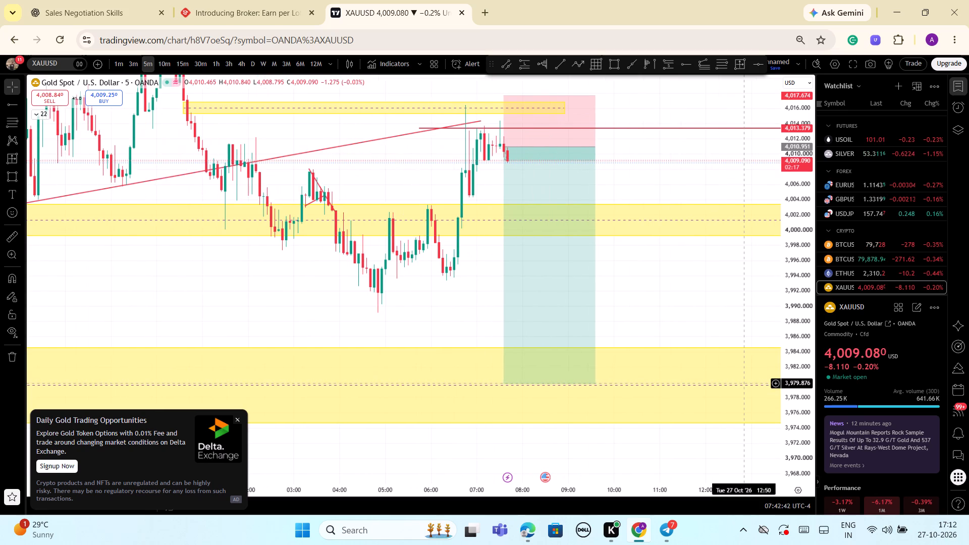
drag(795, 453, 800, 406)
scroll(696, 383, up, 4)
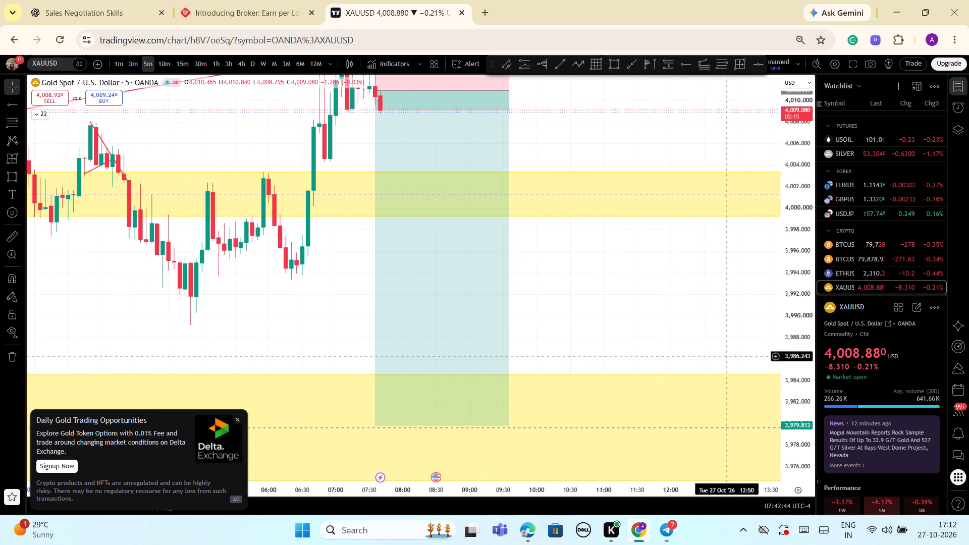
drag(789, 165, 813, 291)
scroll(632, 292, down, 1)
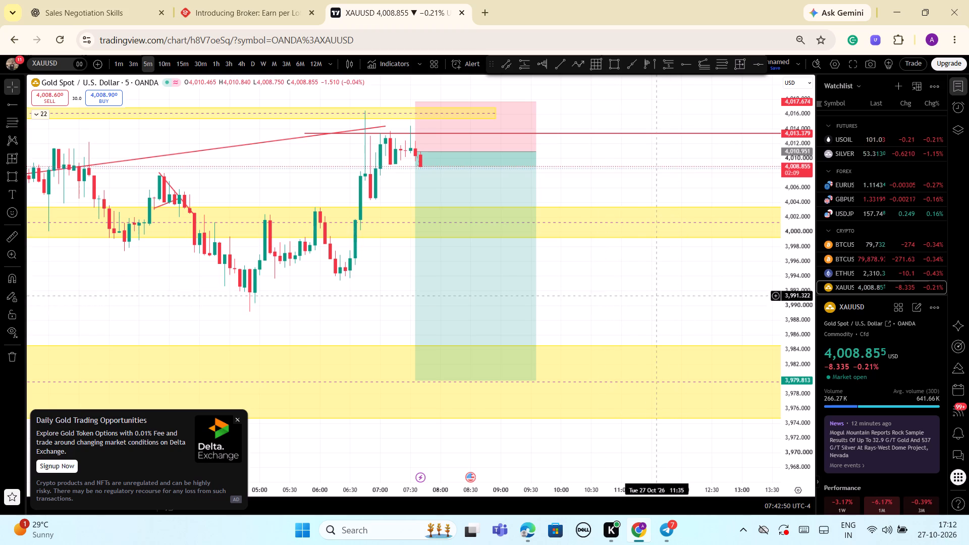
scroll(640, 276, down, 2)
scroll(485, 189, down, 1)
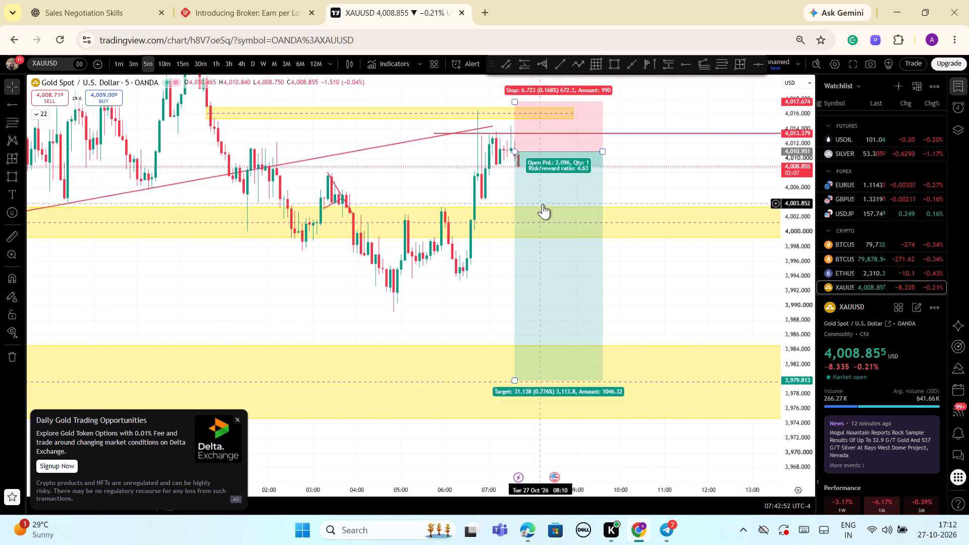
scroll(547, 205, down, 8)
drag(792, 205, 805, 334)
scroll(701, 309, down, 2)
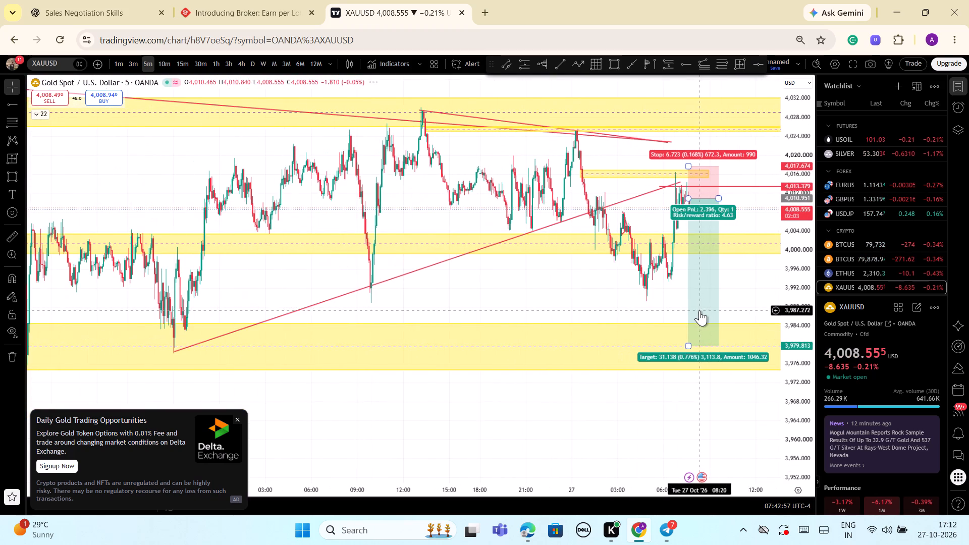
scroll(744, 338, up, 8)
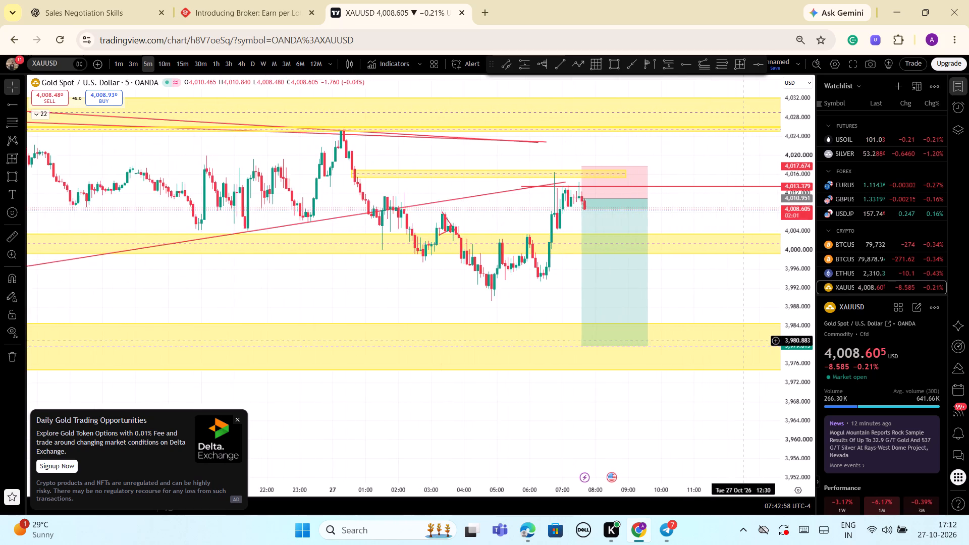
scroll(743, 341, up, 5)
Switch XAUUSD to the 1-minute timeframe and examine the latest candles at the short entry against the earlier swings and zones.
click(118, 65)
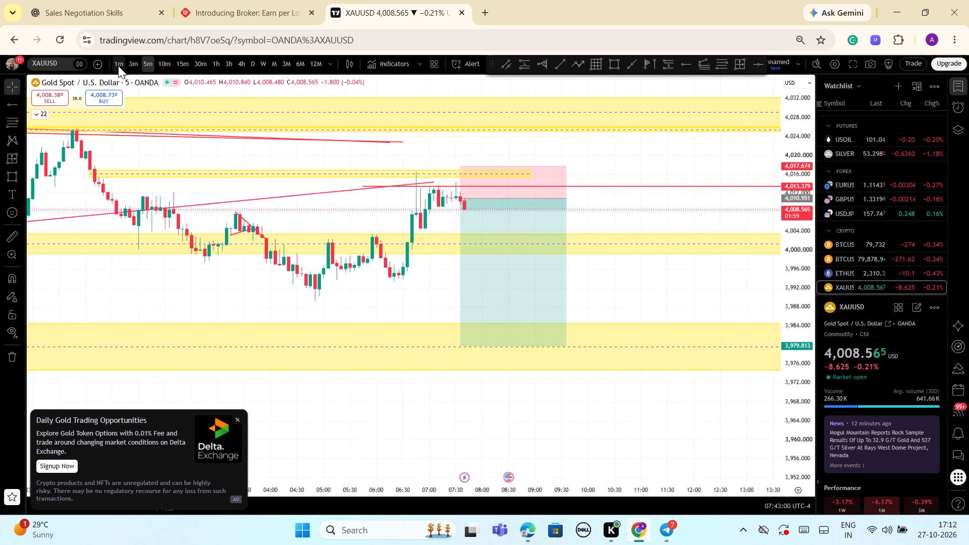
drag(794, 392, 795, 388)
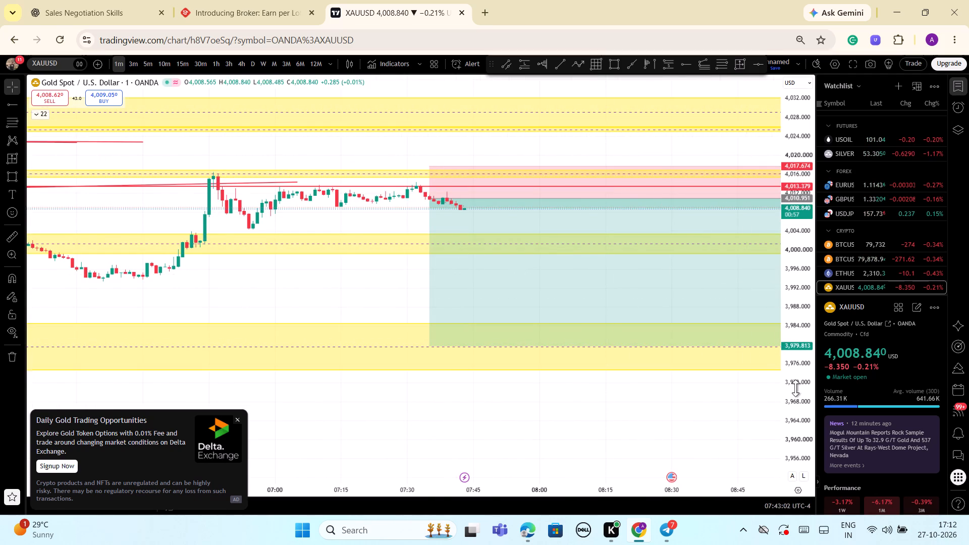
drag(795, 388, 795, 142)
drag(316, 260, 314, 335)
scroll(319, 330, up, 2)
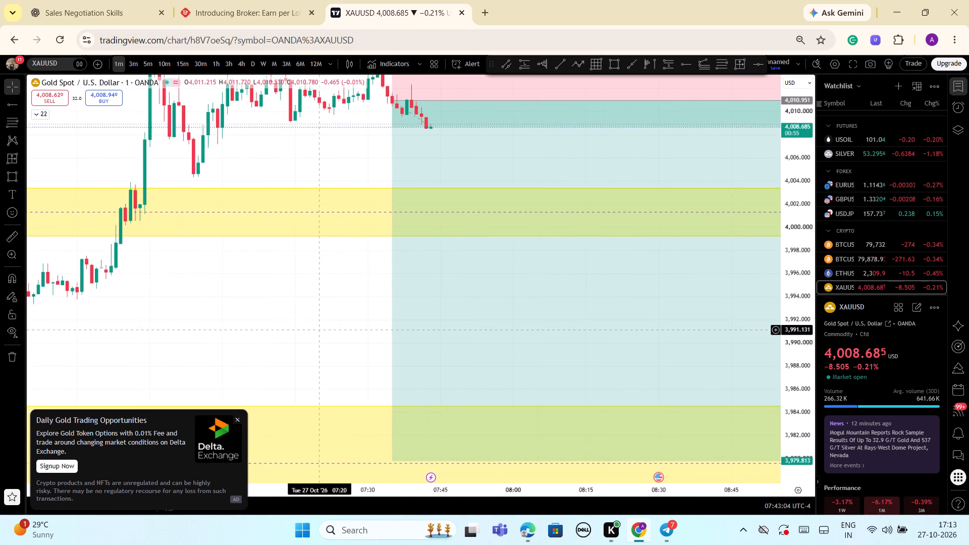
scroll(319, 330, up, 2)
drag(805, 200, 806, 310)
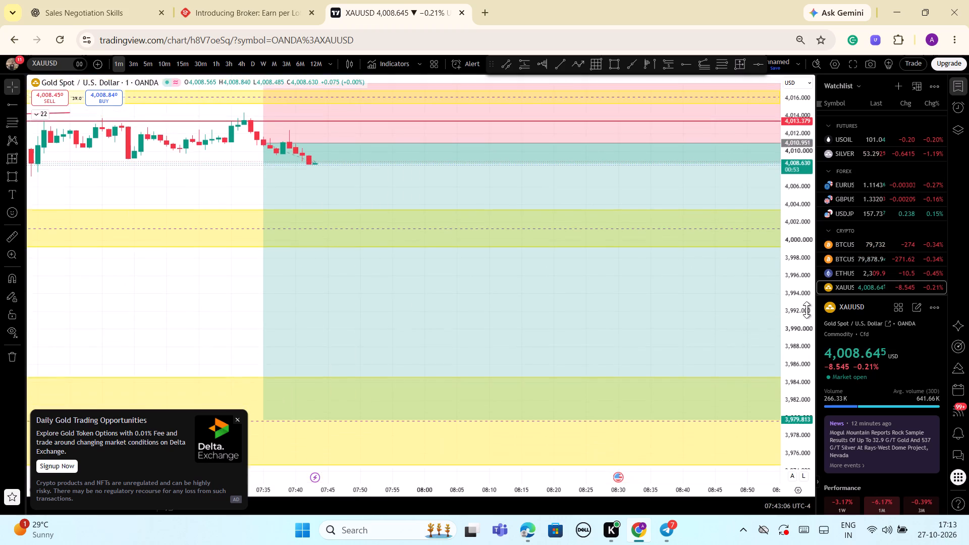
drag(806, 310, 806, 310)
scroll(252, 307, down, 8)
scroll(303, 308, down, 5)
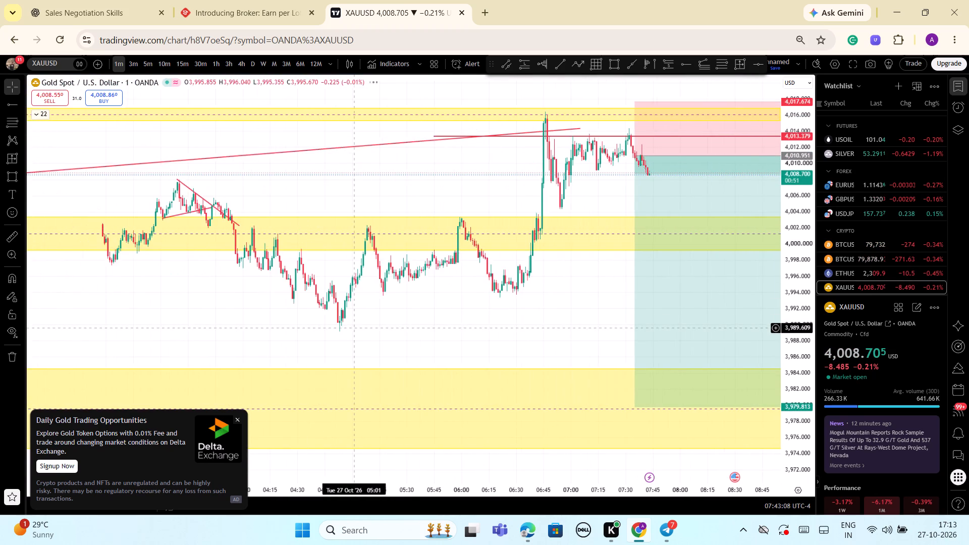
scroll(354, 330, down, 6)
scroll(413, 338, down, 5)
drag(413, 335, 243, 253)
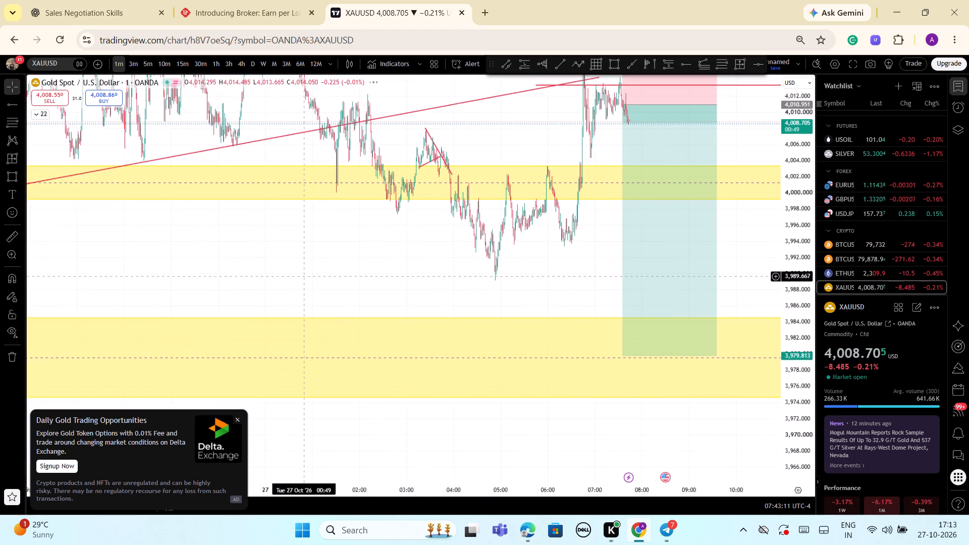
drag(243, 253, 237, 252)
Examine the short position on the 1-minute chart from its stop area through the middle zone down to its target.
scroll(392, 259, up, 6)
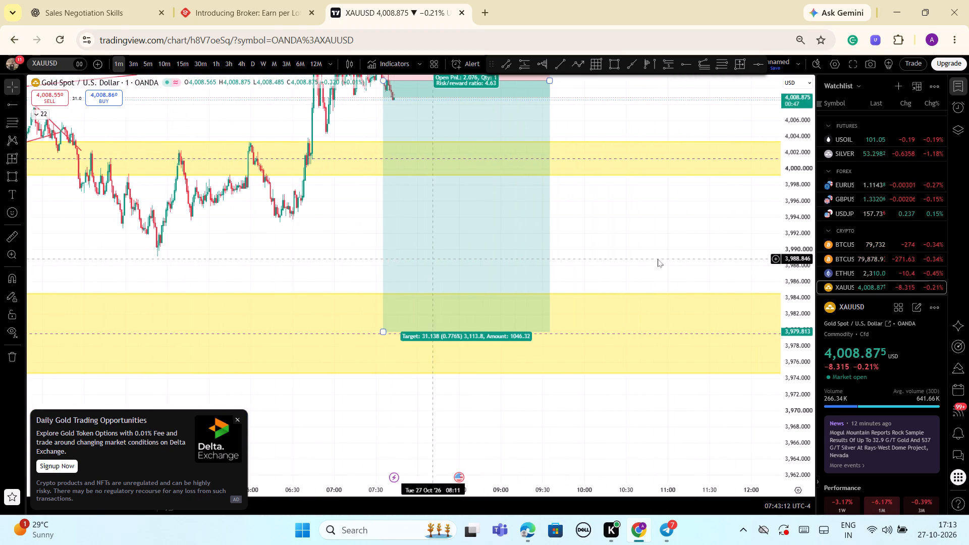
drag(805, 345, 801, 276)
scroll(749, 269, up, 4)
drag(641, 222, 647, 334)
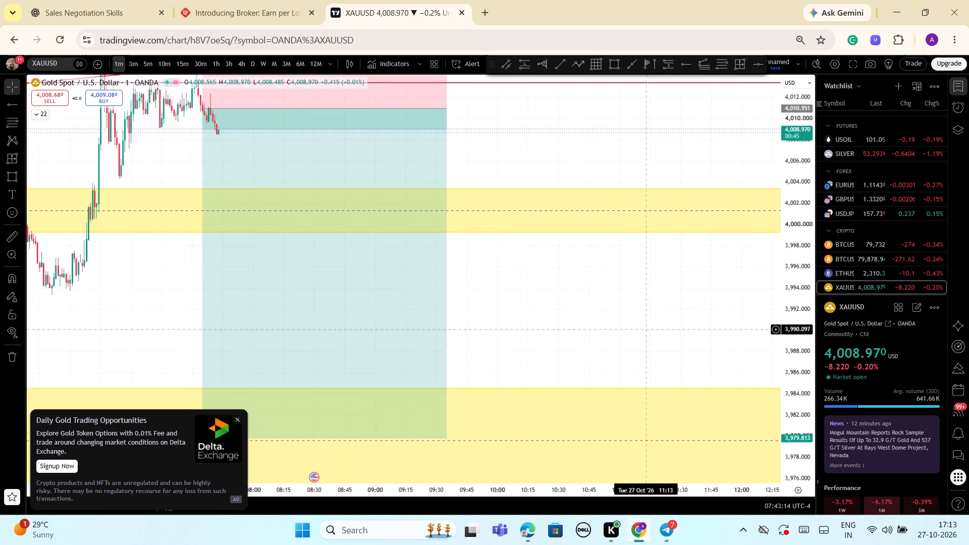
drag(647, 334, 648, 337)
scroll(621, 337, up, 2)
drag(592, 325, 723, 328)
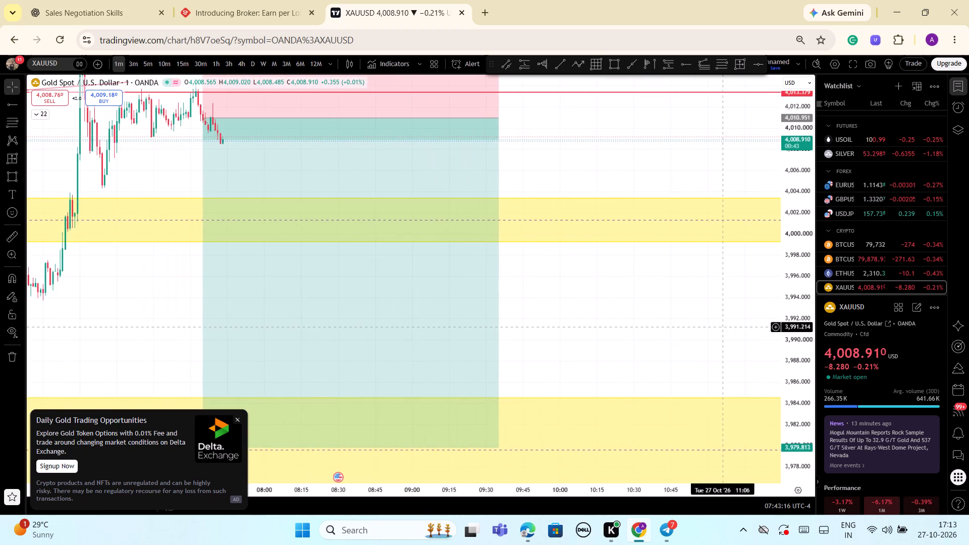
drag(723, 328, 751, 398)
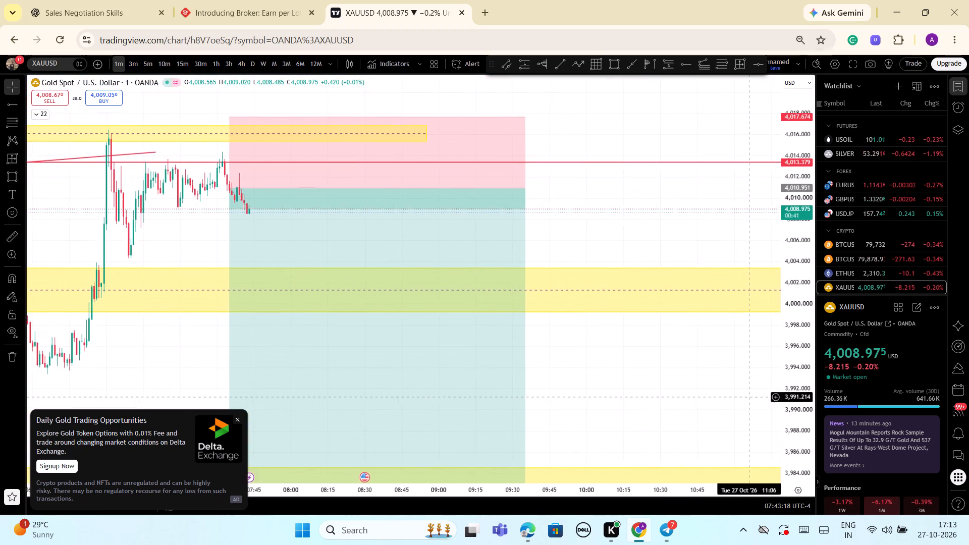
drag(751, 398, 768, 306)
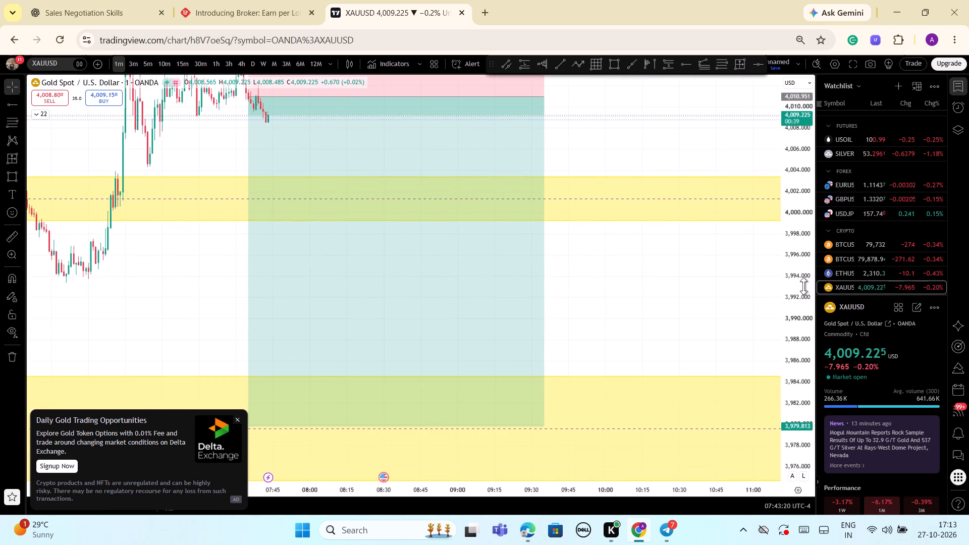
drag(803, 288, 804, 325)
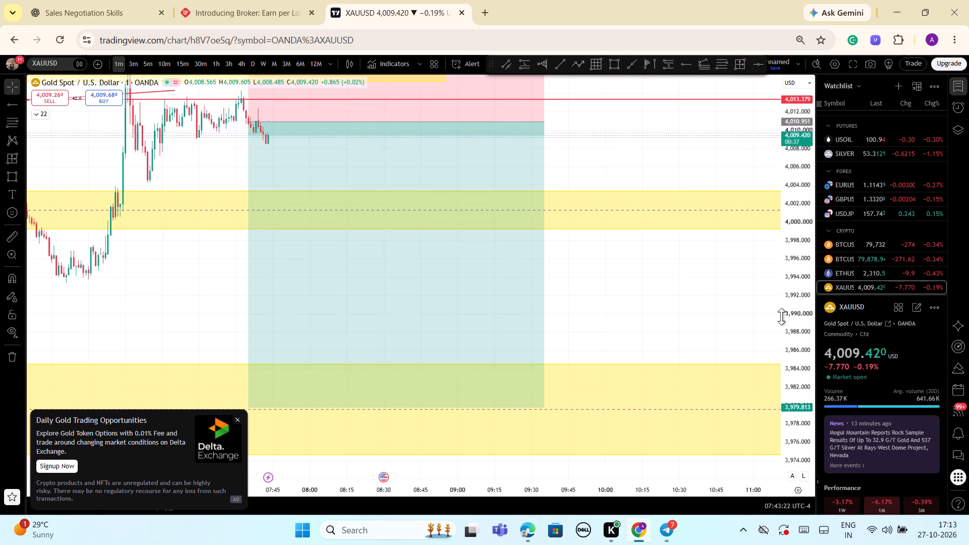
Switch to the Sales Negotiation Skills chat in ChatGPT, read the end of the call script, and return to the XAUUSD chart.
click(251, 6)
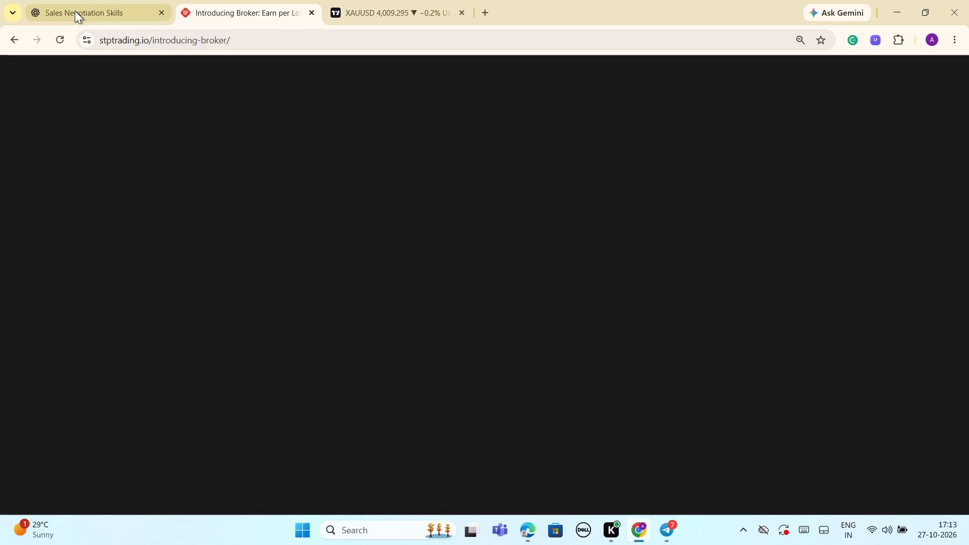
click(97, 17)
scroll(561, 340, down, 8)
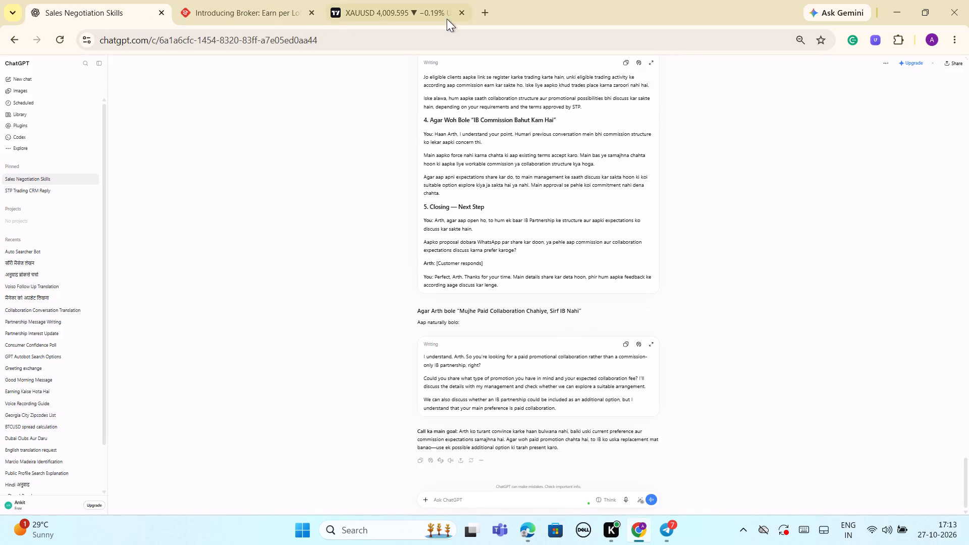
click(418, 11)
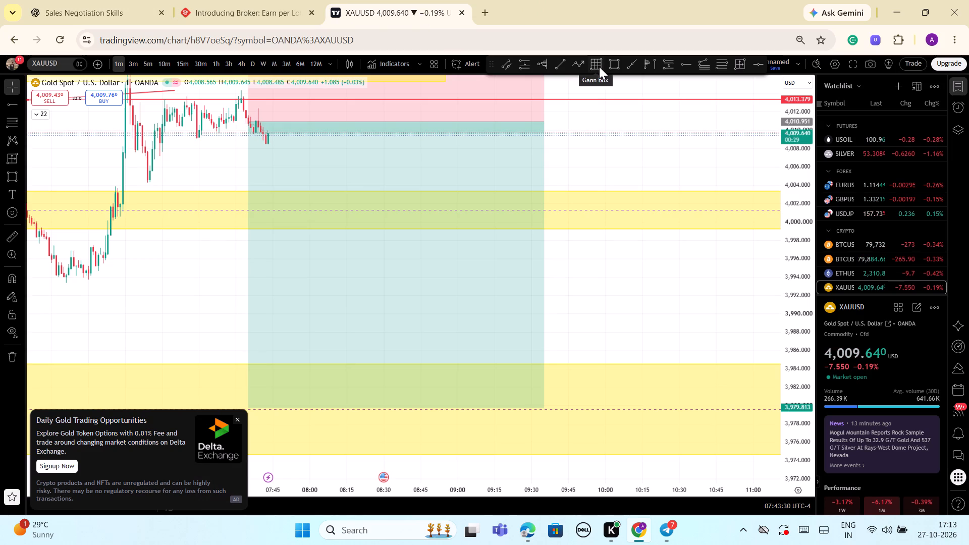
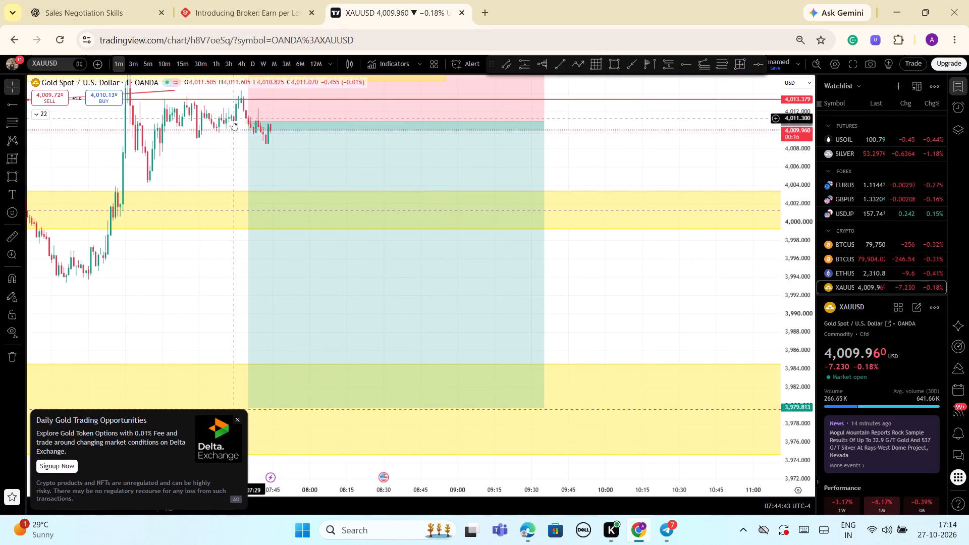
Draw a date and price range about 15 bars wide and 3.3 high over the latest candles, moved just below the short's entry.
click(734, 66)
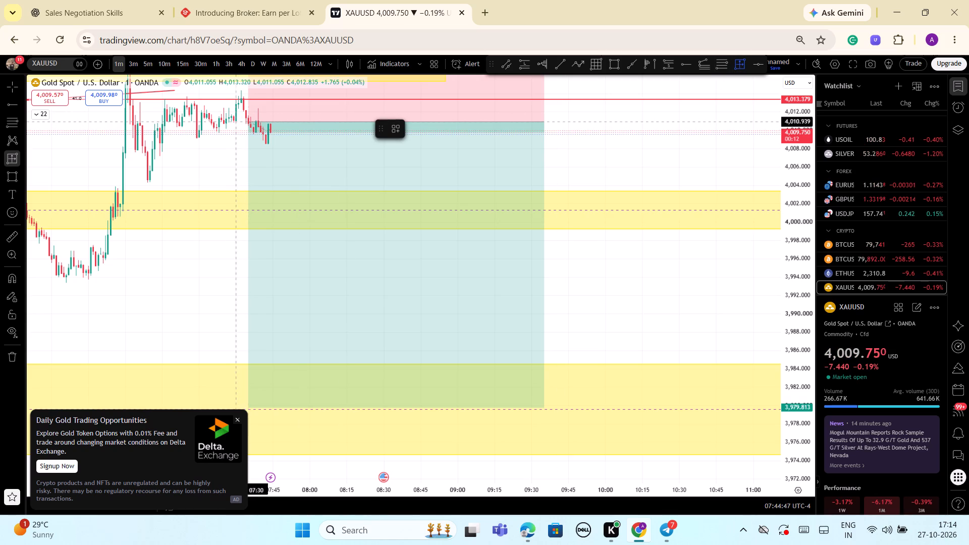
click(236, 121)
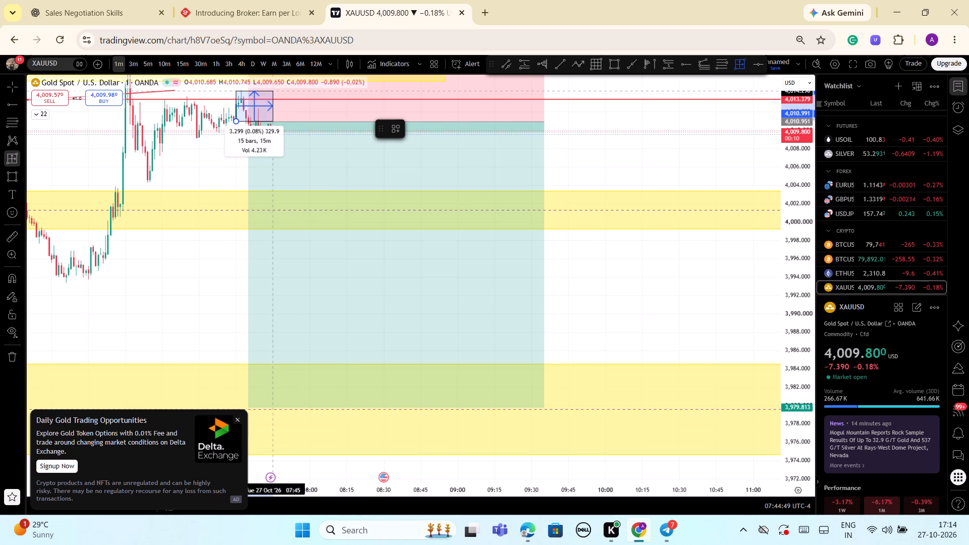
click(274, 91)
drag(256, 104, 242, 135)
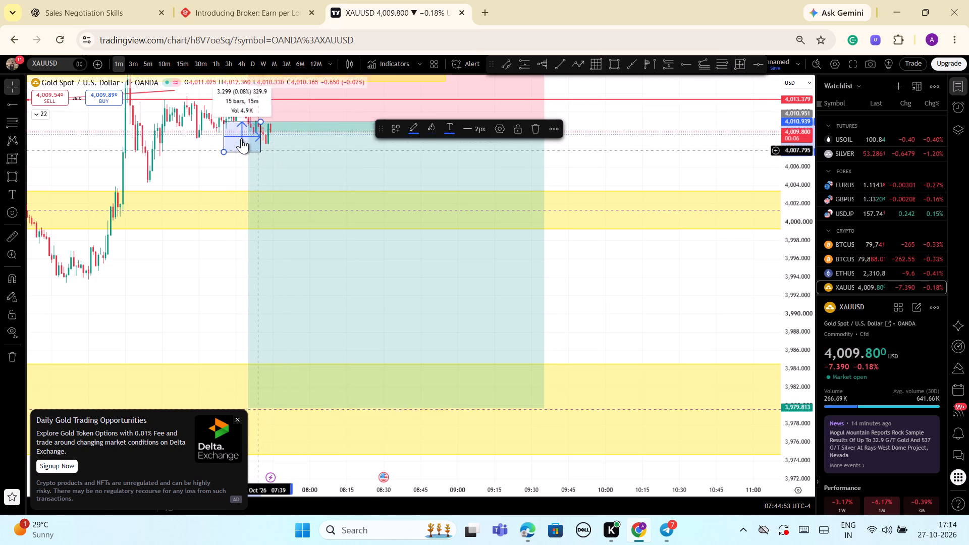
Move the whole short position so that its entry sits at about 4,011.57, starting at about 07:38.
drag(247, 135, 255, 146)
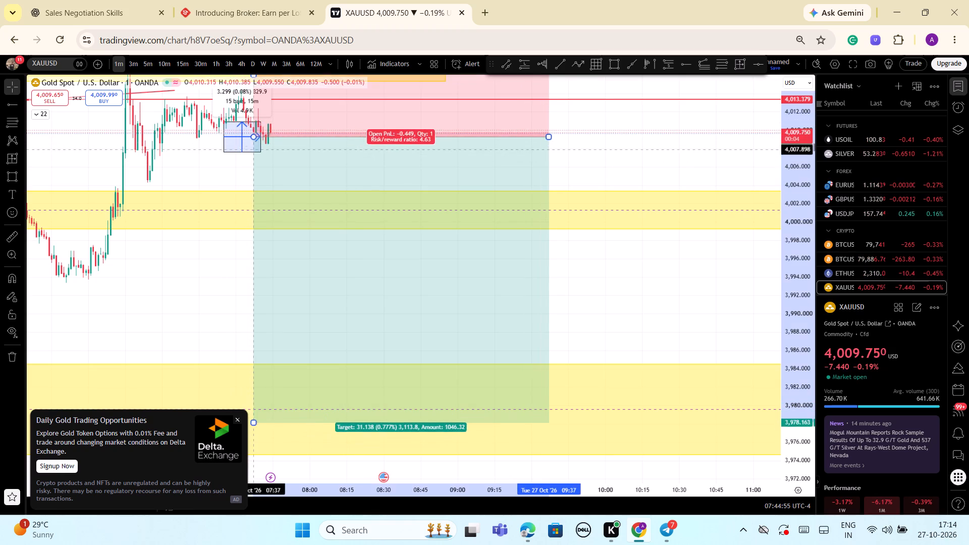
drag(255, 146, 255, 129)
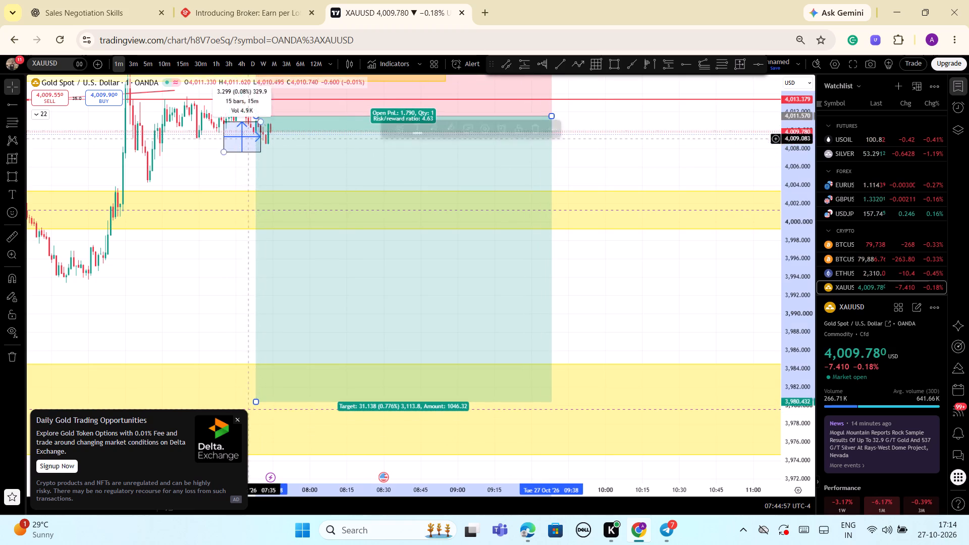
click(206, 261)
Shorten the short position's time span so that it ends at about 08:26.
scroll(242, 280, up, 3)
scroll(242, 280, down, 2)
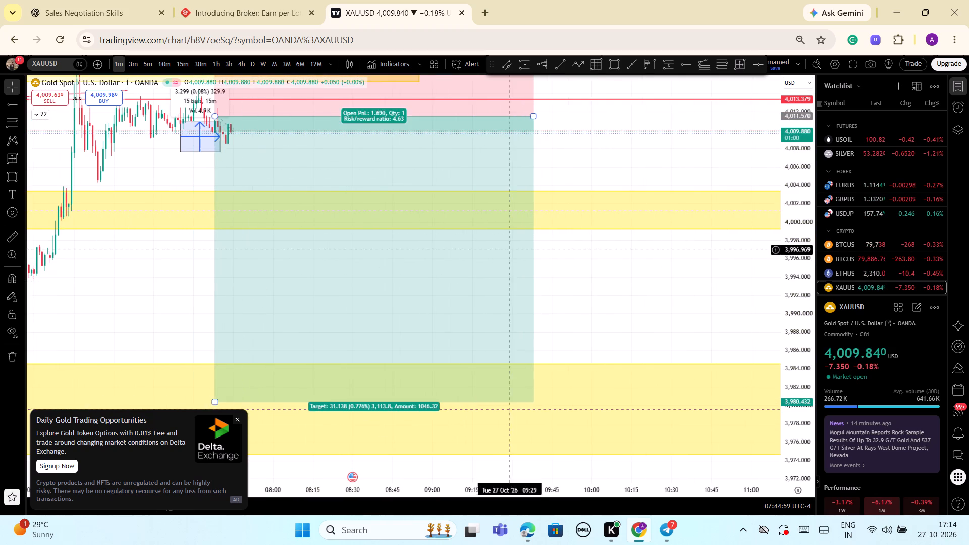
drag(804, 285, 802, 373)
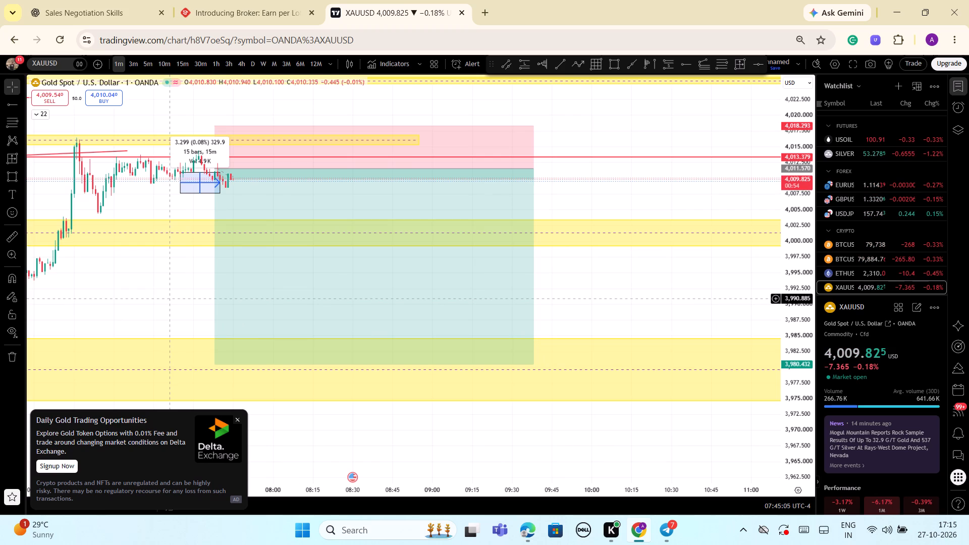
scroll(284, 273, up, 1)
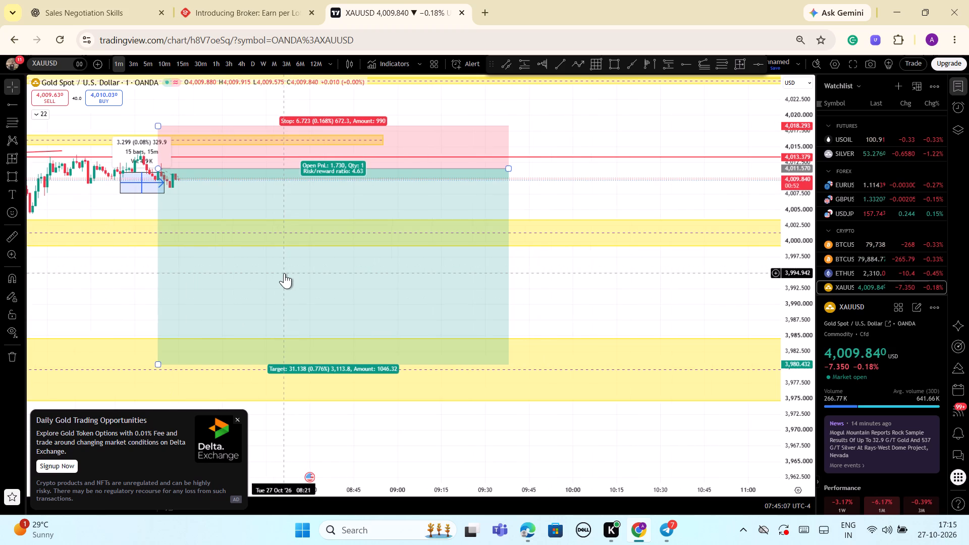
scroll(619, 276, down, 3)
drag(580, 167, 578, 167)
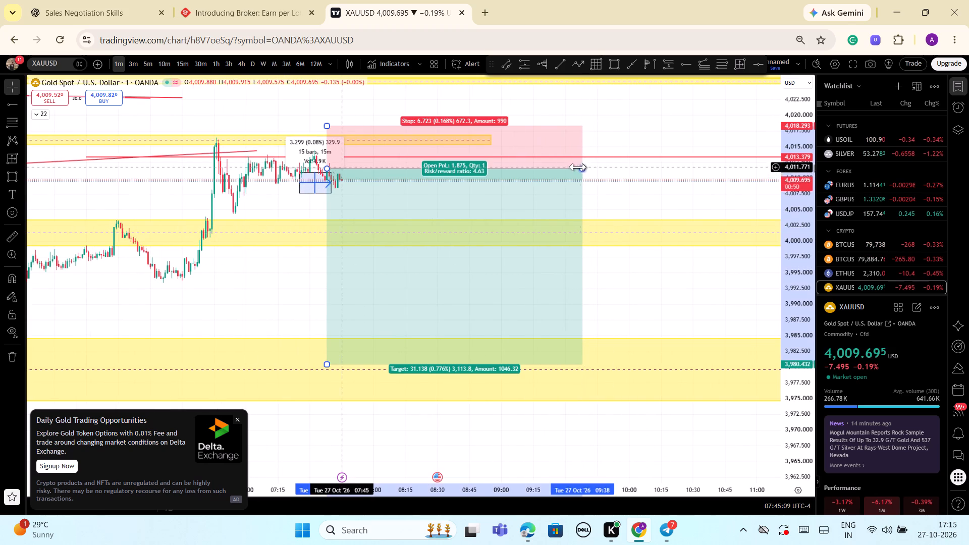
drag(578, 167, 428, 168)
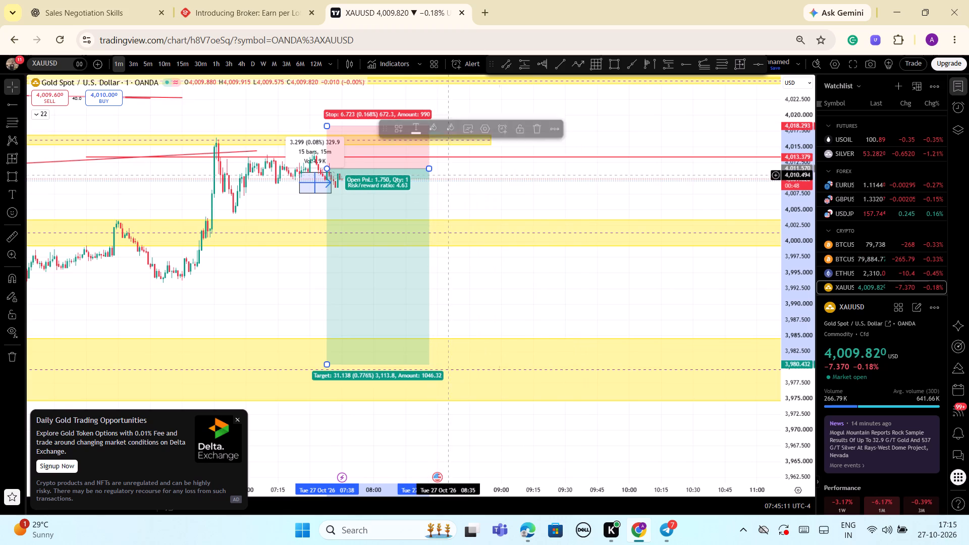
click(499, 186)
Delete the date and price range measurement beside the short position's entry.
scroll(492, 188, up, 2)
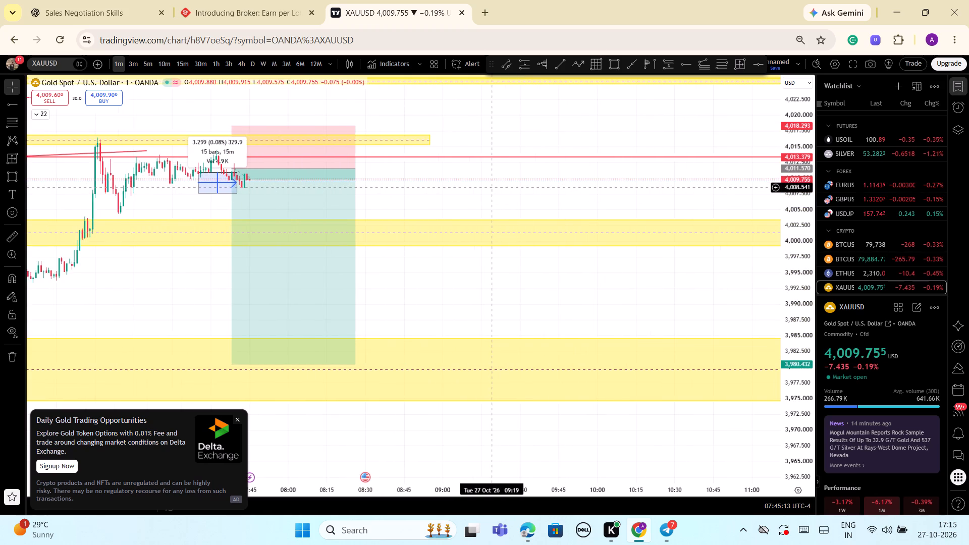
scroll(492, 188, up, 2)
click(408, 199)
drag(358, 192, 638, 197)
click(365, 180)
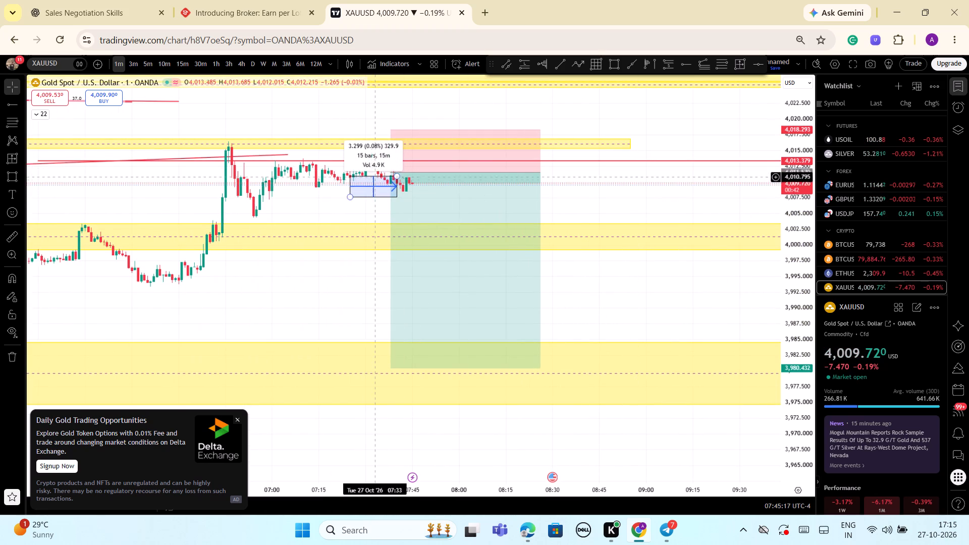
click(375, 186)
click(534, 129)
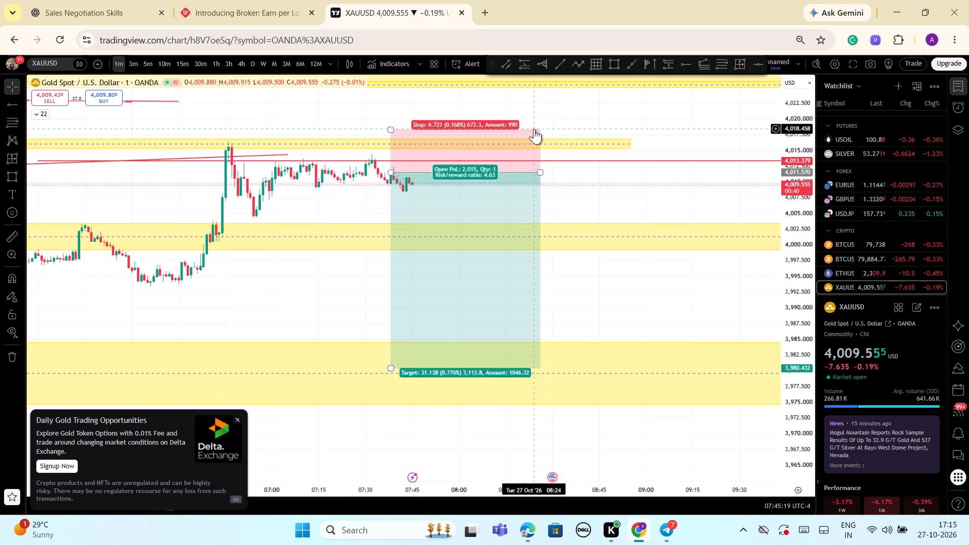
Examine the 1-minute price action around the short position against the yellow zones, the recent swings and the target area.
scroll(573, 231, up, 1)
scroll(574, 240, down, 2)
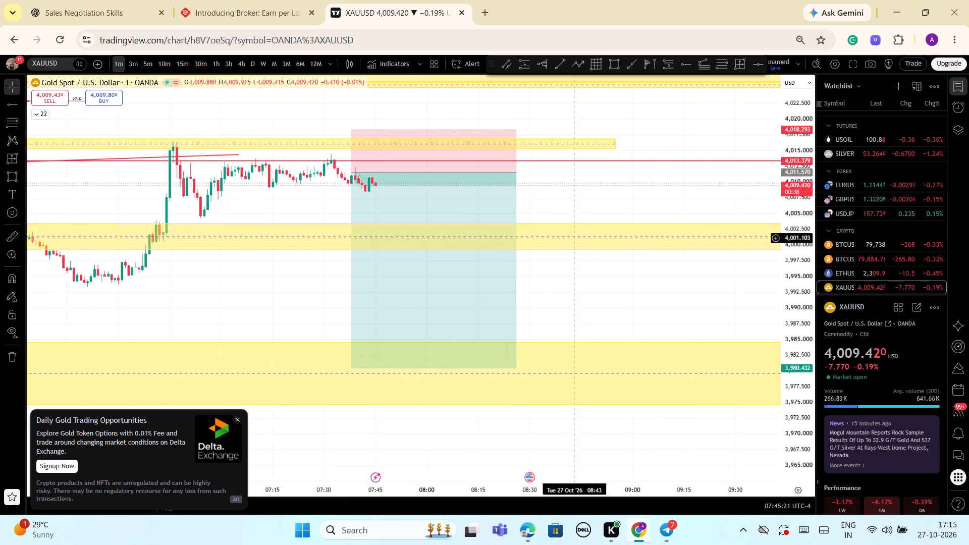
drag(793, 434, 799, 368)
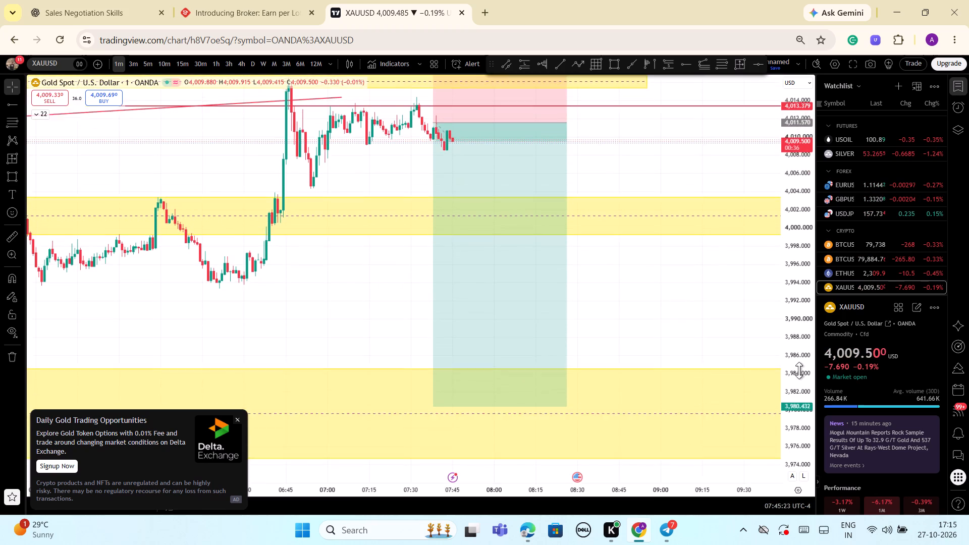
scroll(595, 349, up, 3)
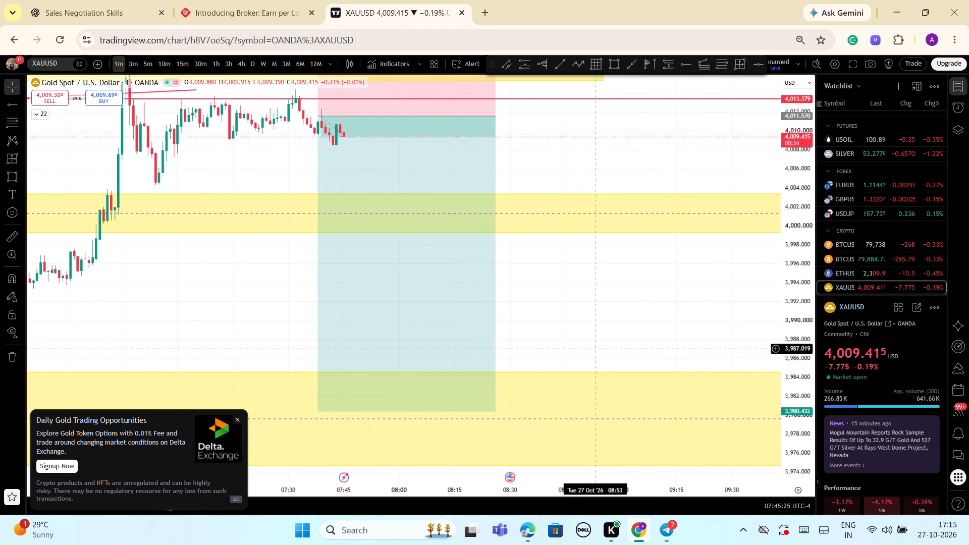
scroll(595, 349, up, 2)
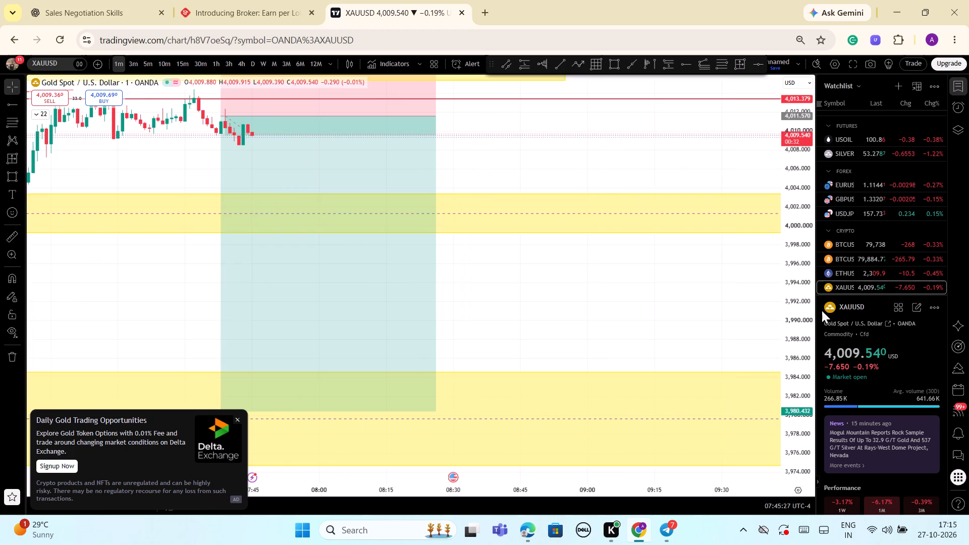
drag(794, 267, 784, 341)
scroll(624, 322, down, 1)
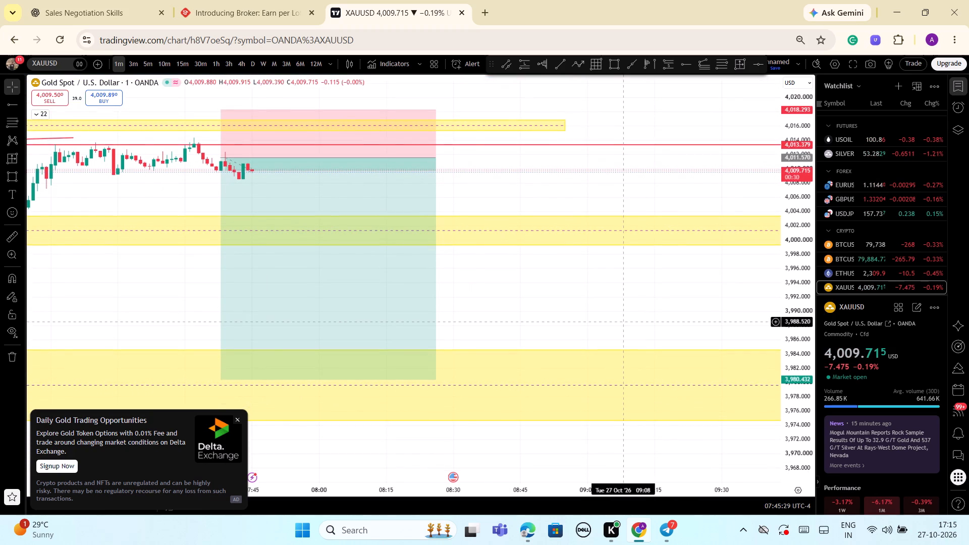
scroll(624, 322, down, 1)
scroll(566, 294, down, 2)
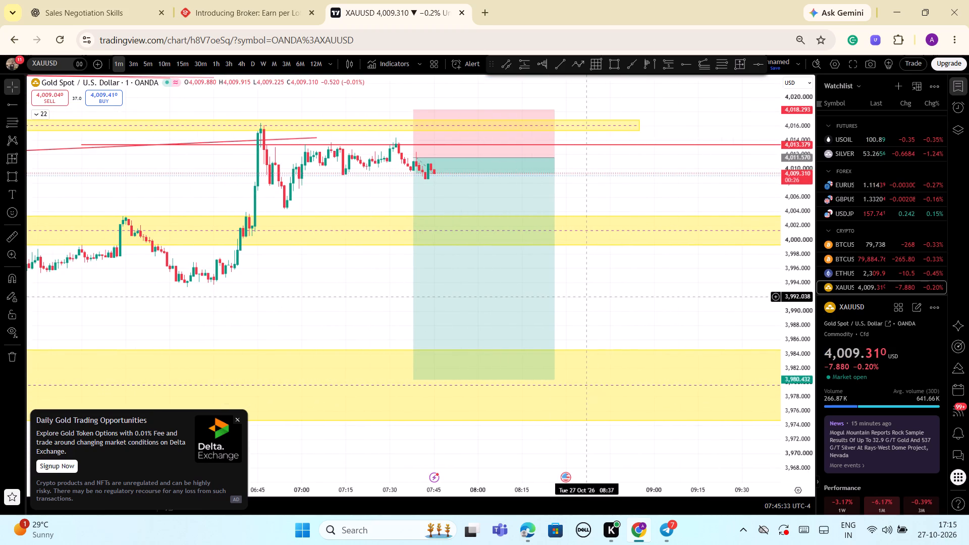
scroll(586, 297, up, 3)
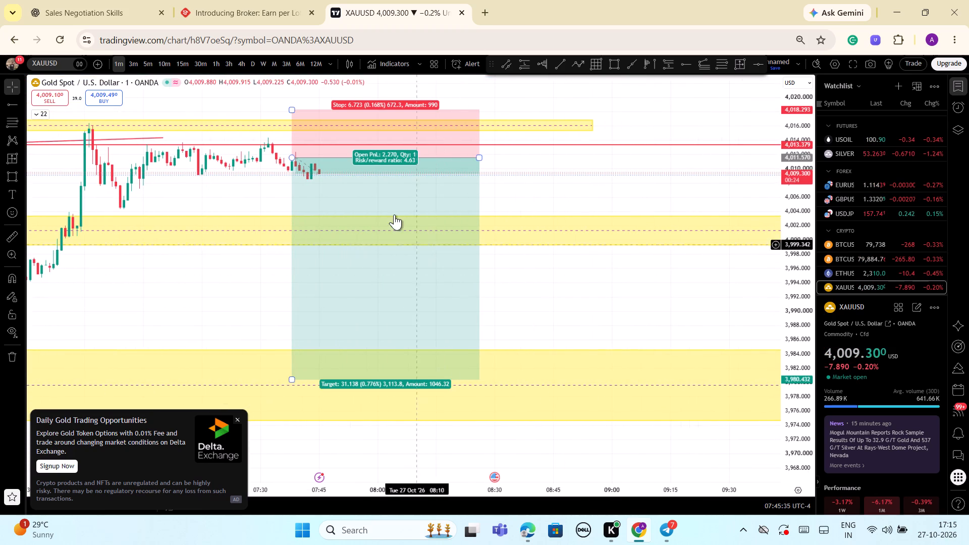
scroll(581, 312, down, 2)
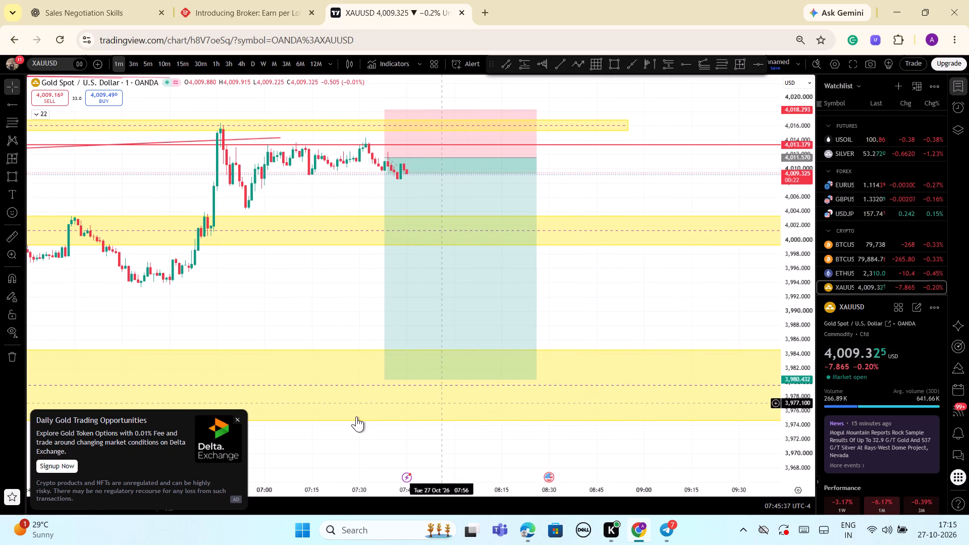
Raise the short position's target to about 3,998.41, just below the middle yellow zone.
drag(383, 378, 404, 260)
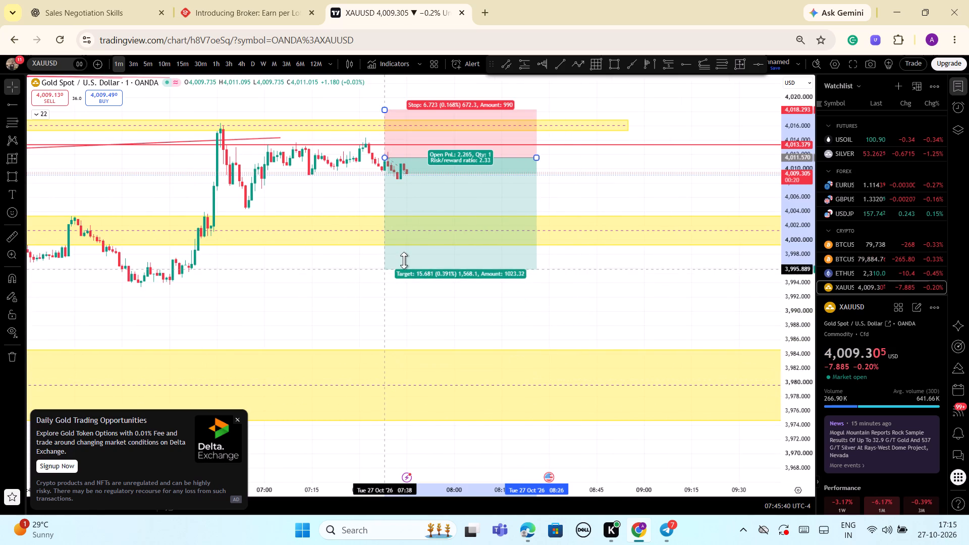
drag(404, 260, 407, 247)
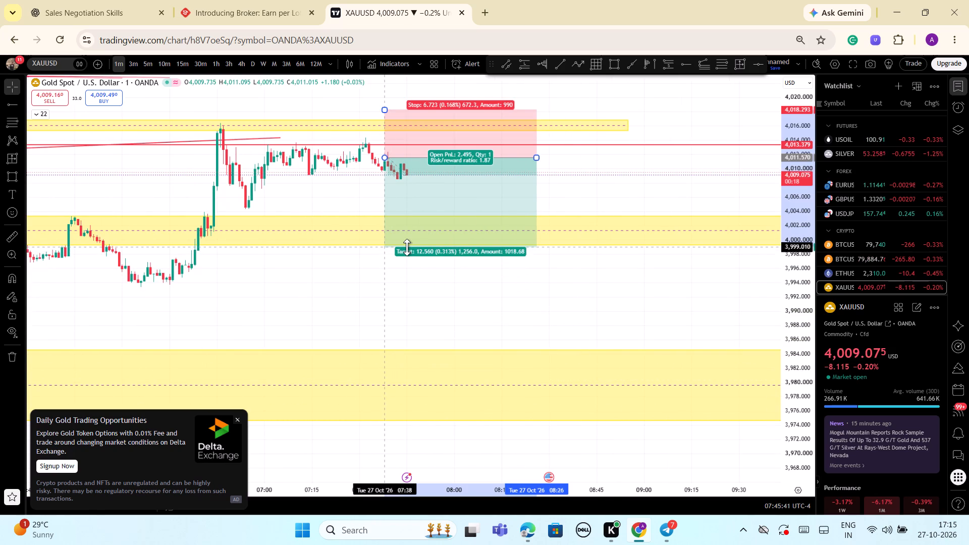
drag(407, 247, 409, 251)
click(444, 320)
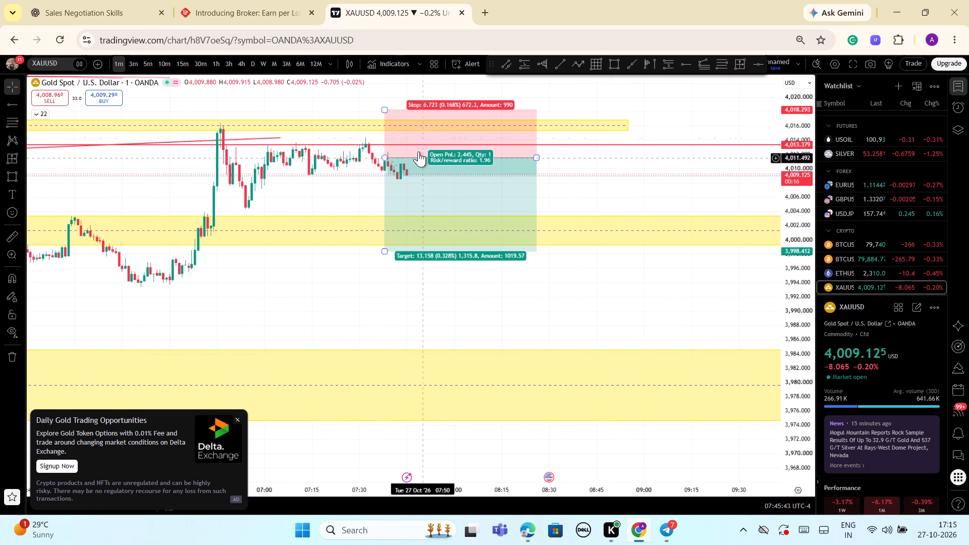
Tighten the short position's stop to about 4,017.07, at the top of the upper yellow zone.
drag(383, 110, 382, 122)
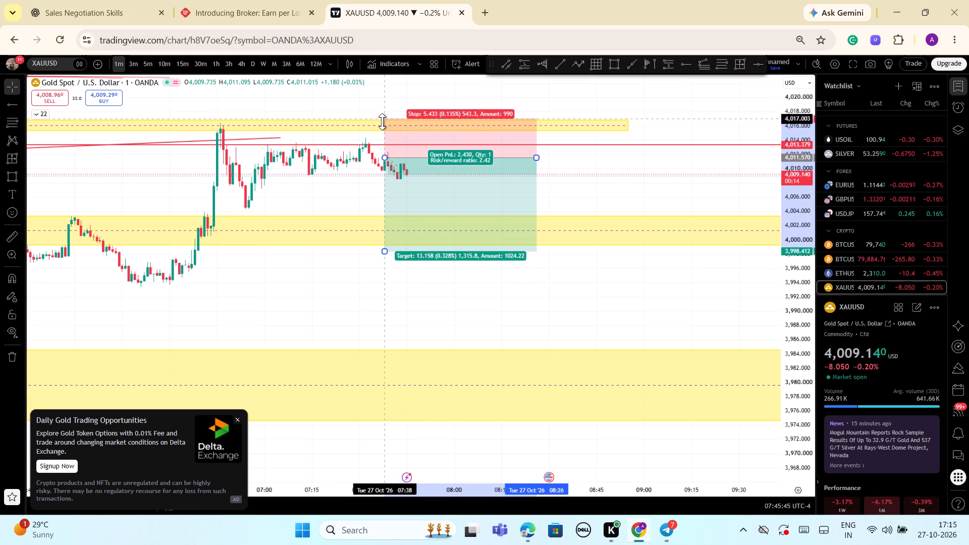
drag(382, 122, 383, 119)
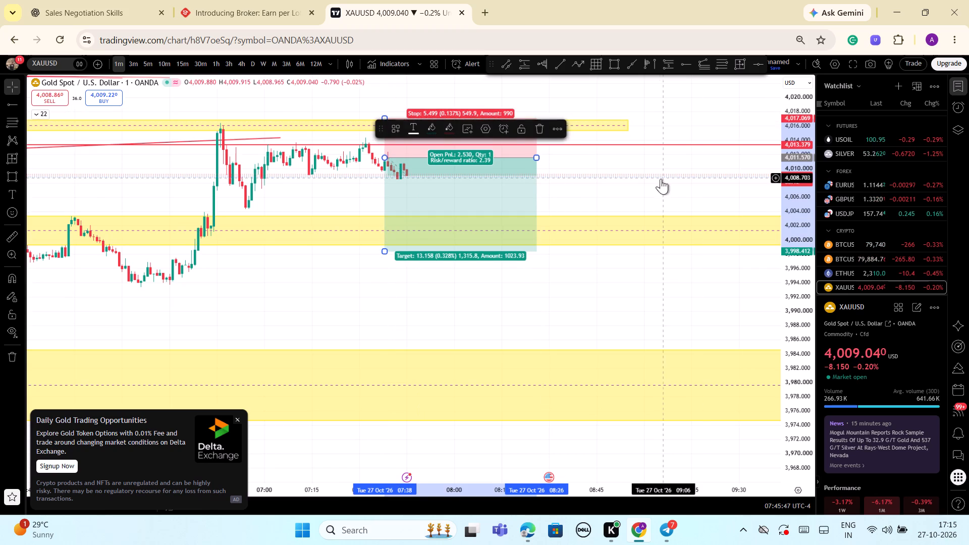
click(659, 183)
Shorten the short position's time span so that it ends shortly after 08:00.
drag(537, 157, 490, 158)
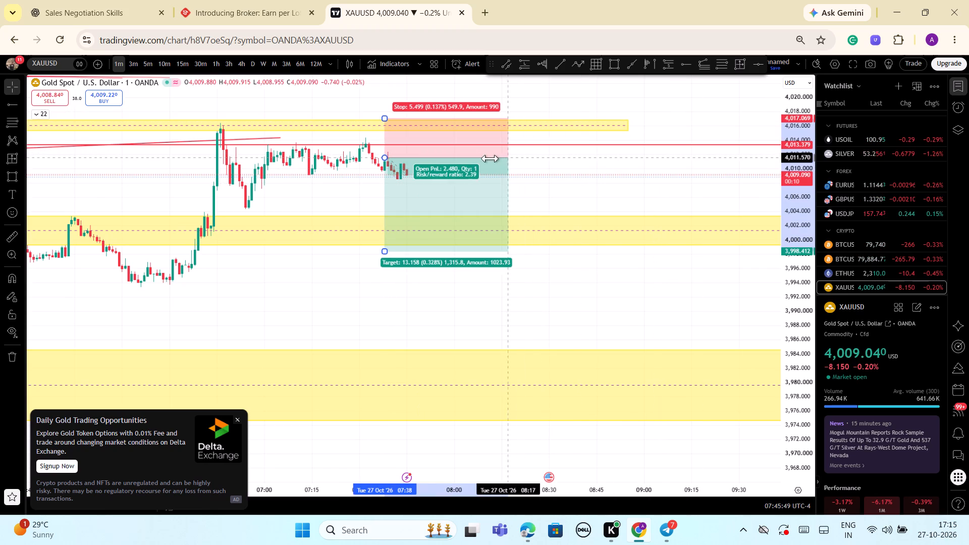
drag(490, 158, 462, 158)
click(579, 170)
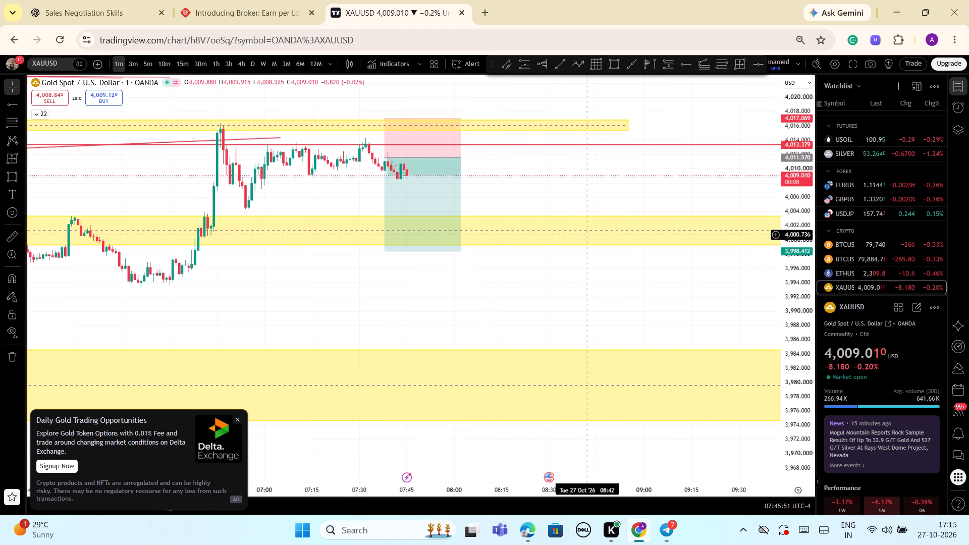